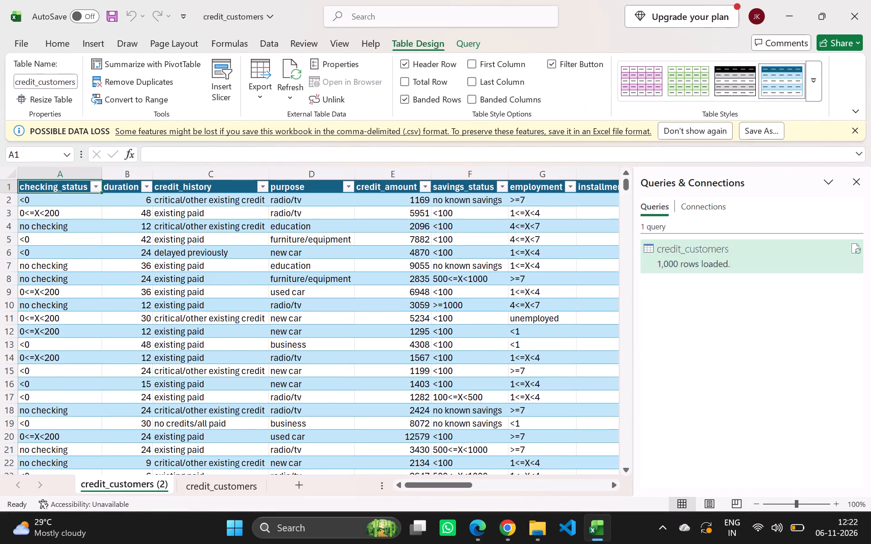
Look through the loaded credit_customers rows and apply the suggested default table style to all query tables.
{"action": "scroll", "coordinate": [401, 403], "scroll_direction": "down", "scroll_amount": 19}
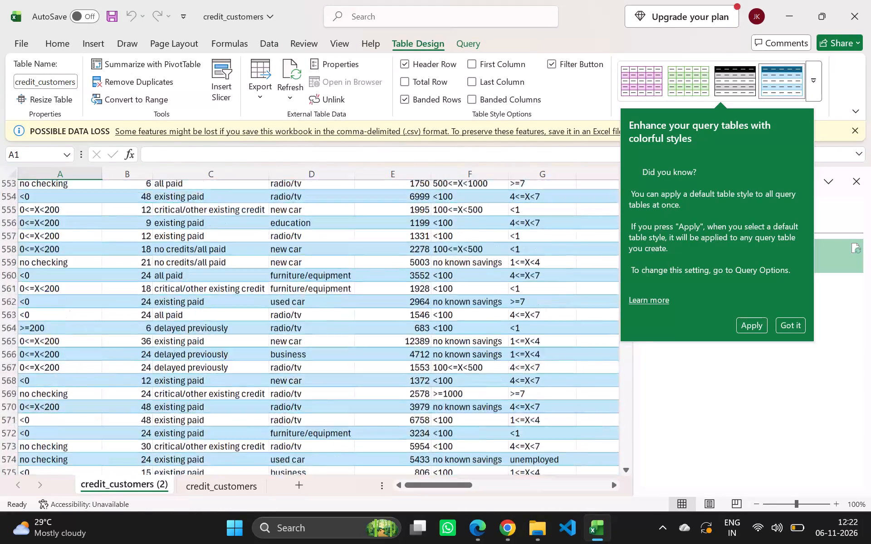
{"action": "scroll", "coordinate": [401, 403], "scroll_direction": "down", "scroll_amount": 11}
{"action": "scroll", "coordinate": [401, 403], "scroll_direction": "up", "scroll_amount": 11}
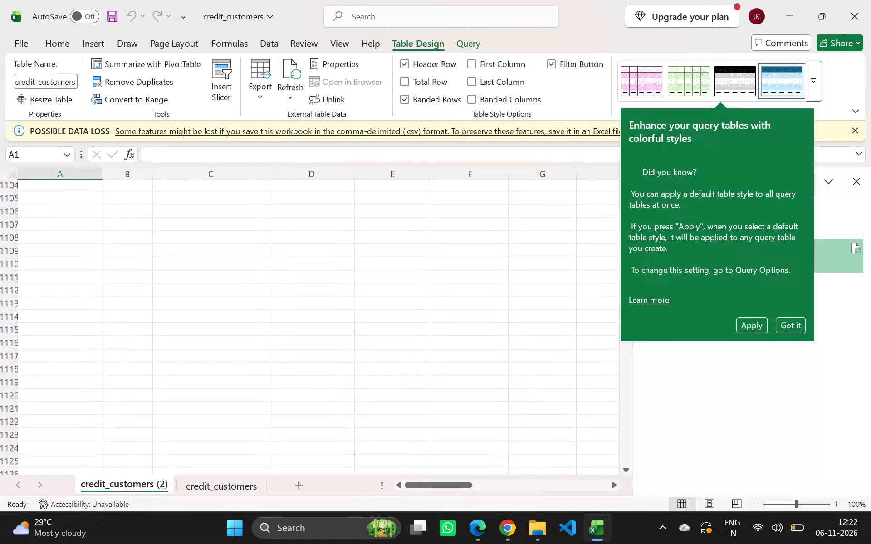
{"action": "scroll", "coordinate": [401, 403], "scroll_direction": "up", "scroll_amount": 20}
{"action": "scroll", "coordinate": [401, 403], "scroll_direction": "up", "scroll_amount": 4}
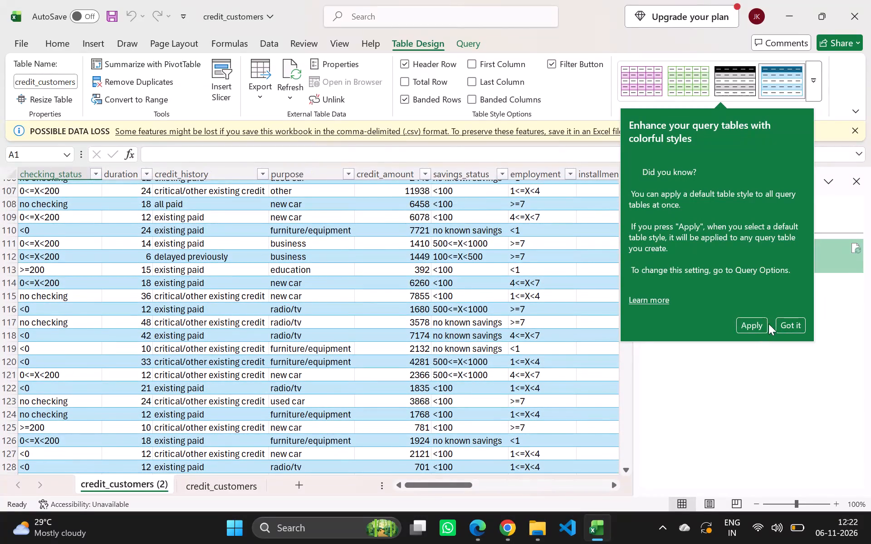
{"action": "left_click", "coordinate": [762, 324]}
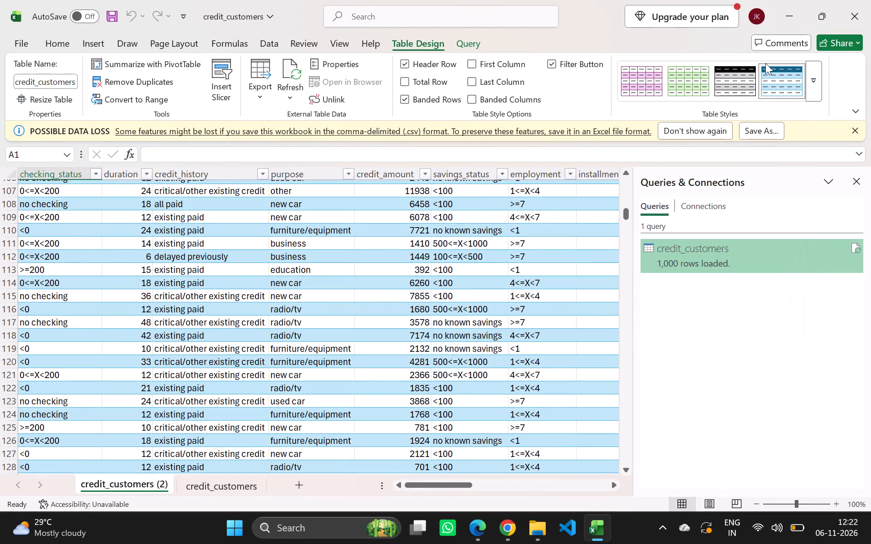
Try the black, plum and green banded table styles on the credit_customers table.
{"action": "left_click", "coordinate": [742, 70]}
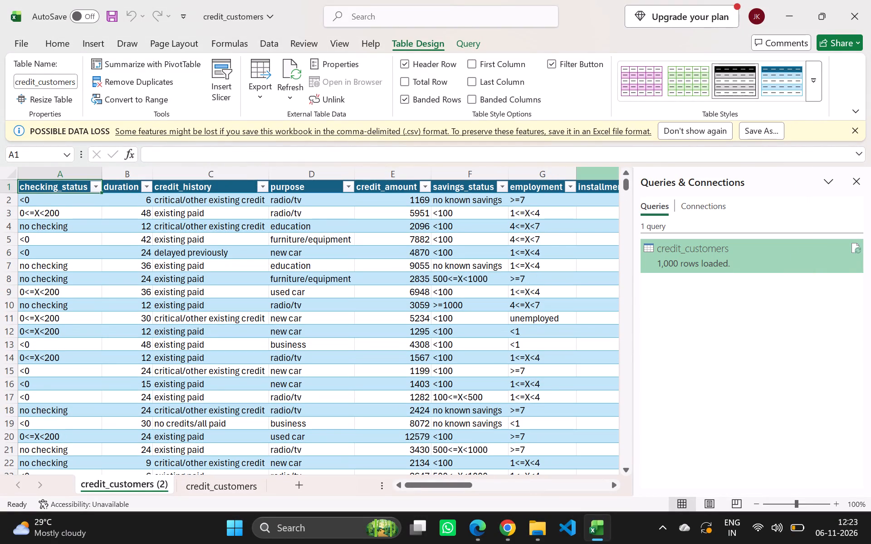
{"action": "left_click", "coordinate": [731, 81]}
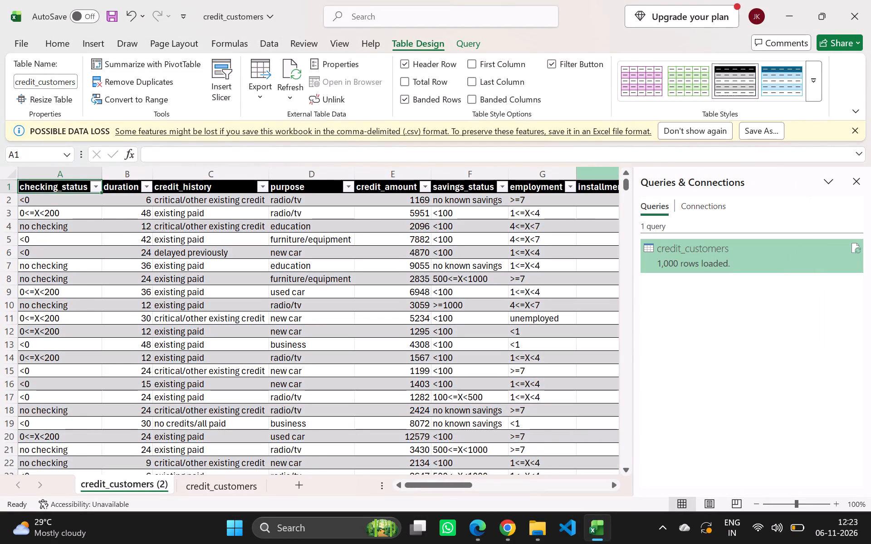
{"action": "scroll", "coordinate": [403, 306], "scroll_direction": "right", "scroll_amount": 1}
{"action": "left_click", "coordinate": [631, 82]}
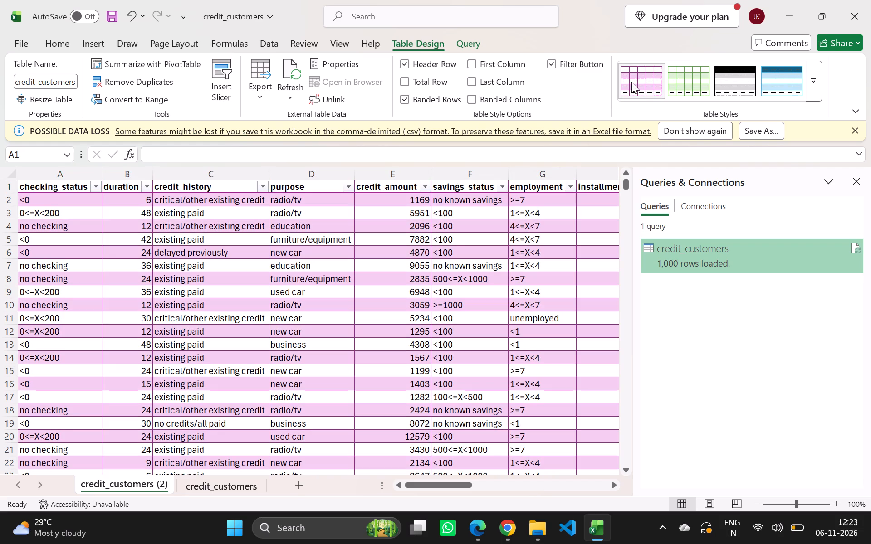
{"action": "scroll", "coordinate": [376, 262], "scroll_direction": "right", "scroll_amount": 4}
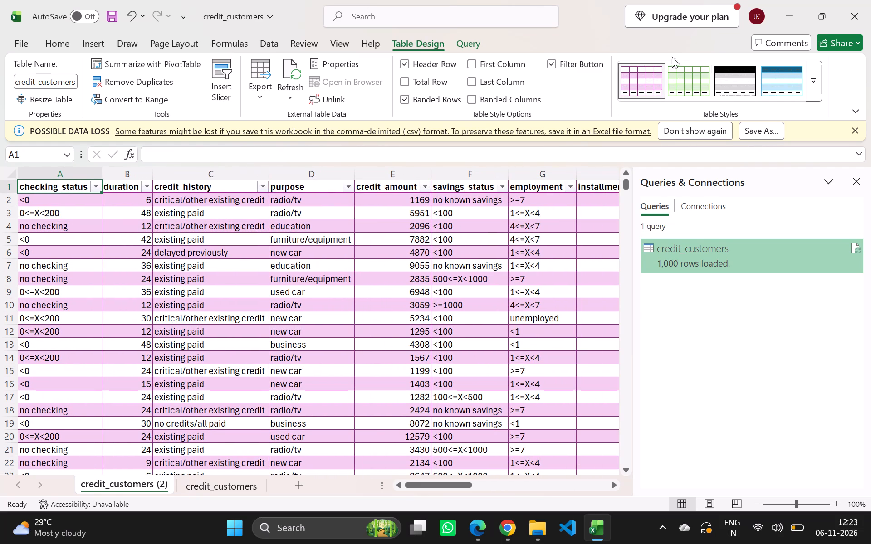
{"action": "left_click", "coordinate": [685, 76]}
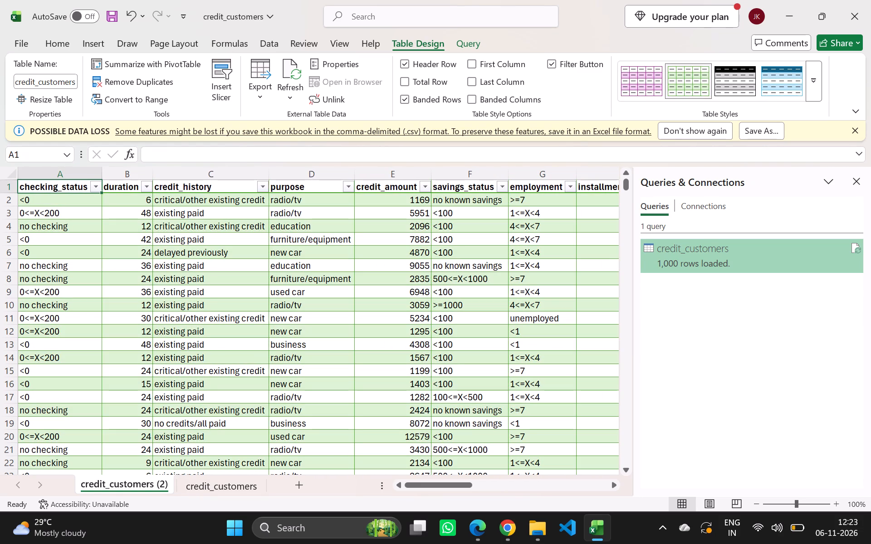
Select the whole header row from checking_status to class and fill it with a light blue theme colour.
{"action": "left_click", "coordinate": [68, 189]}
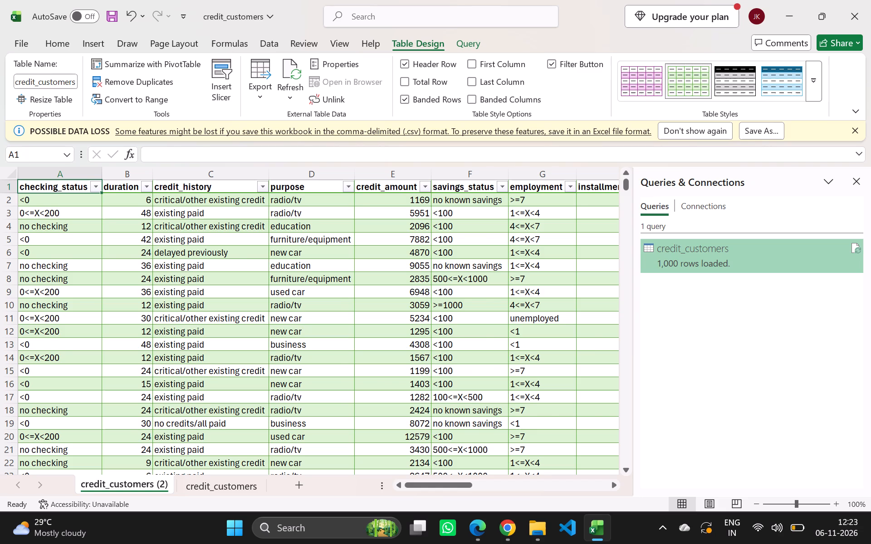
{"action": "key", "text": "ctrl+shift+Right"}
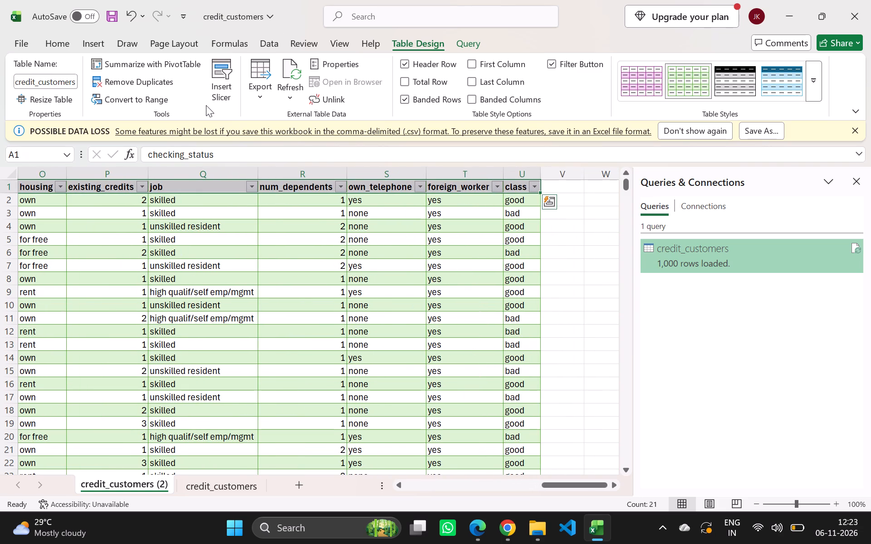
{"action": "left_click", "coordinate": [40, 44]}
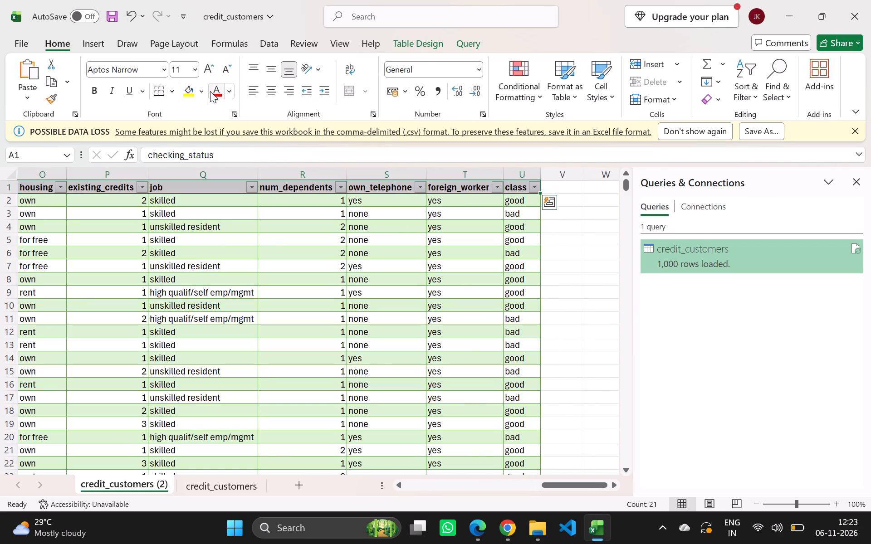
{"action": "left_click", "coordinate": [200, 92]}
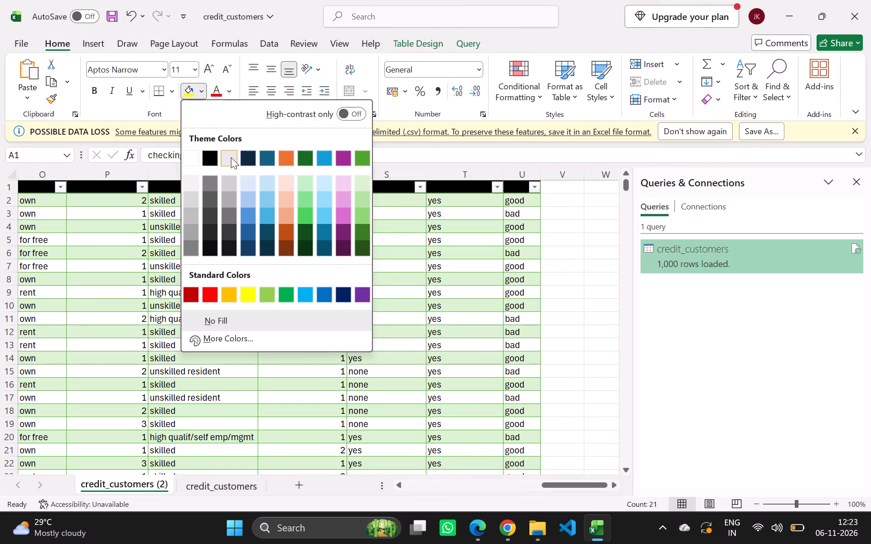
{"action": "left_click", "coordinate": [269, 202]}
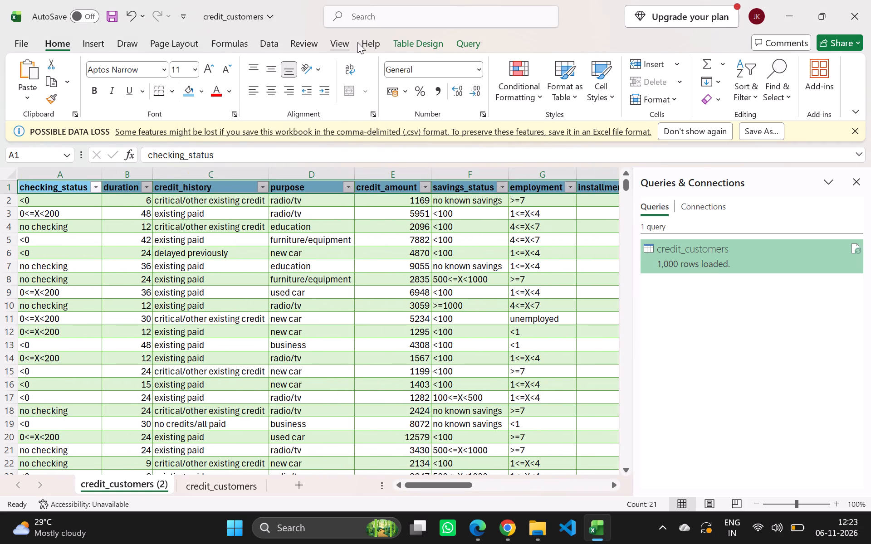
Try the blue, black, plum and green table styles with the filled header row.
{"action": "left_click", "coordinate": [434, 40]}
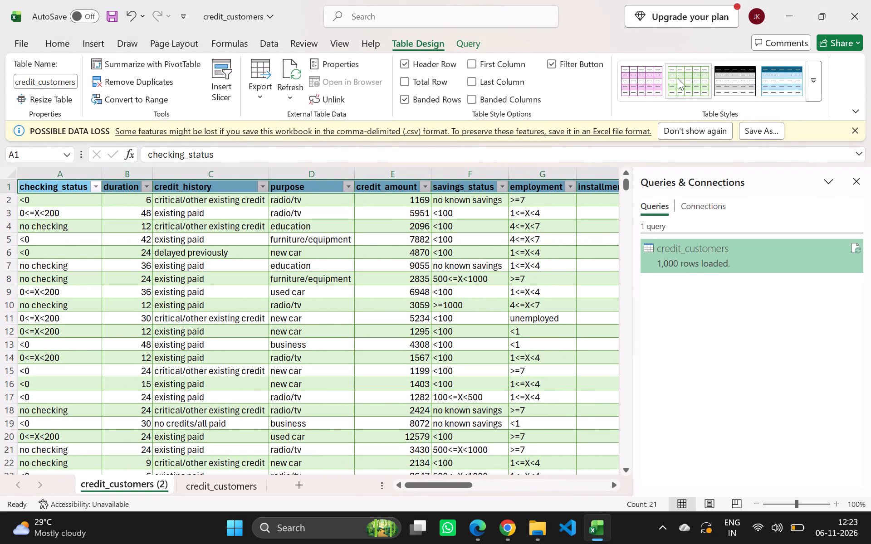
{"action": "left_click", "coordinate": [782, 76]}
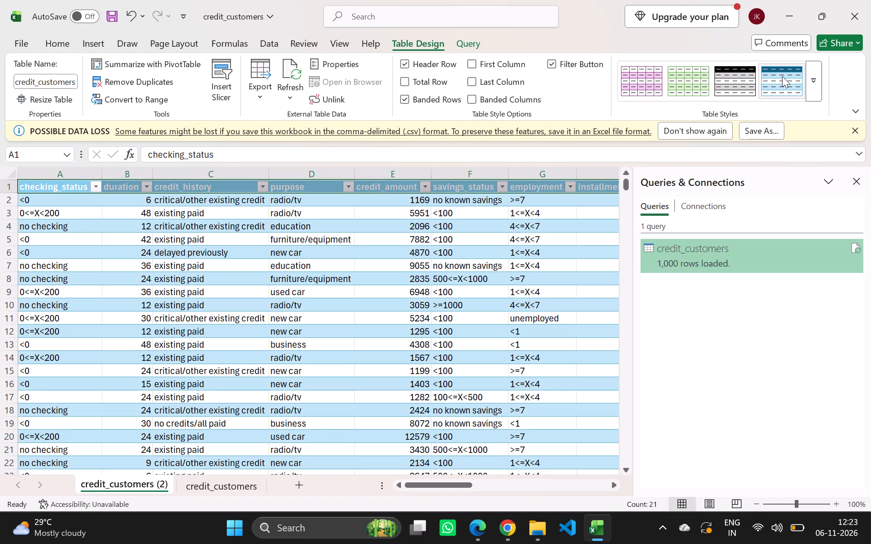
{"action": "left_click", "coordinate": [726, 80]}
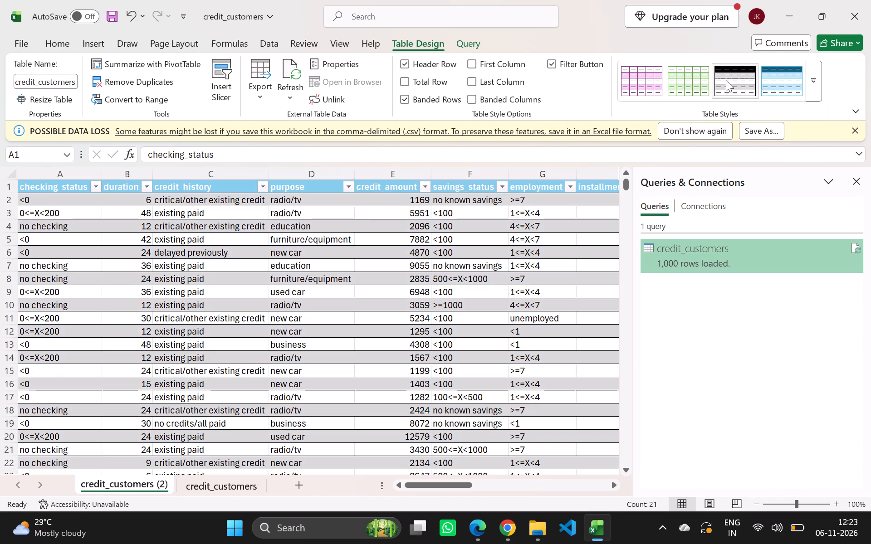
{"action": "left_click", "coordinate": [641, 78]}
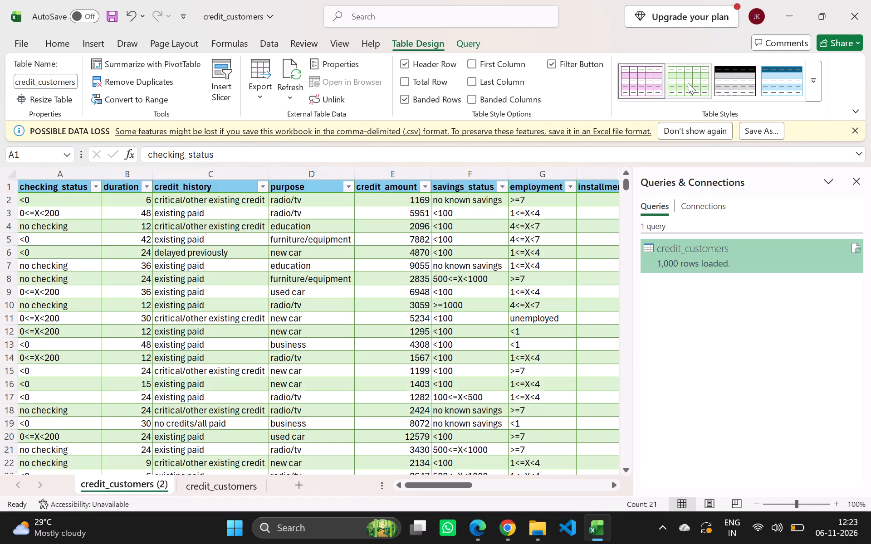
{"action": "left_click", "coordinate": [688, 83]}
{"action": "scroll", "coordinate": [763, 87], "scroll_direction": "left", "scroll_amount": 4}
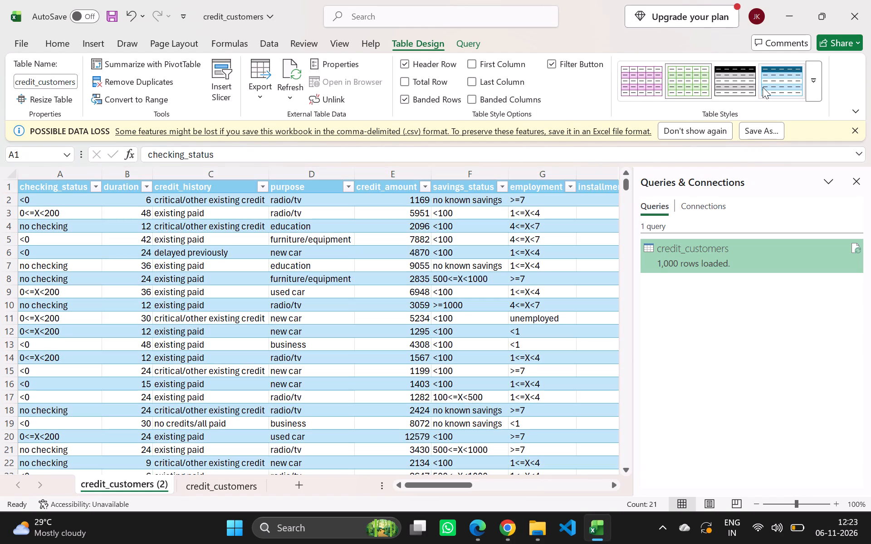
Apply the plum style from the first row of the Medium table styles to the credit_customers table.
{"action": "left_click", "coordinate": [813, 80]}
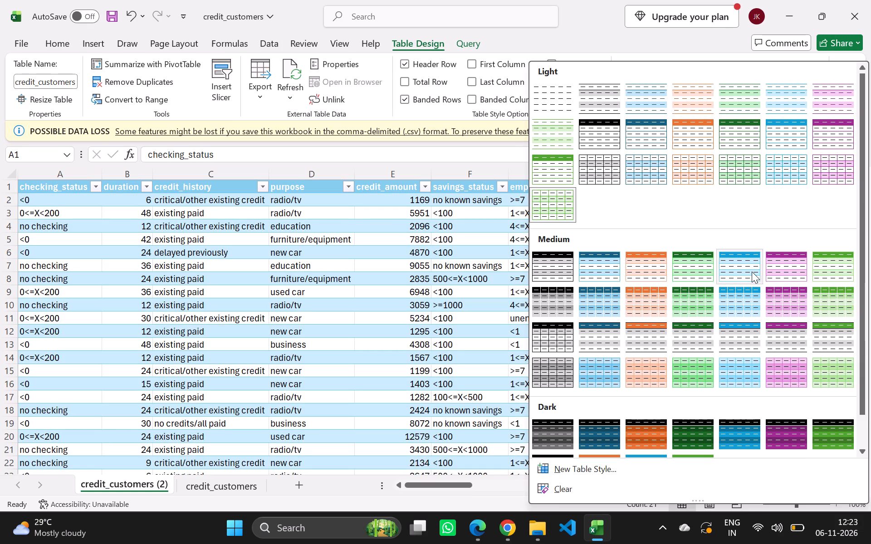
{"action": "left_click", "coordinate": [779, 271]}
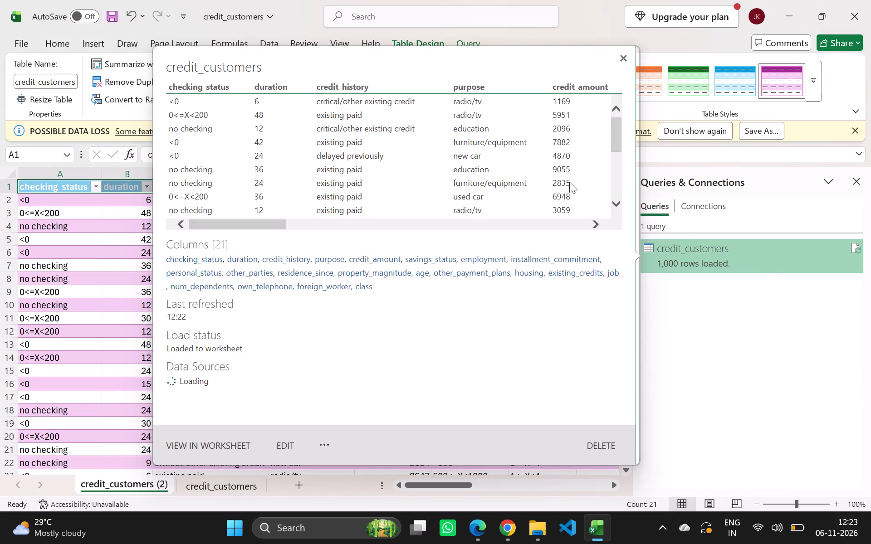
{"action": "left_click", "coordinate": [693, 428]}
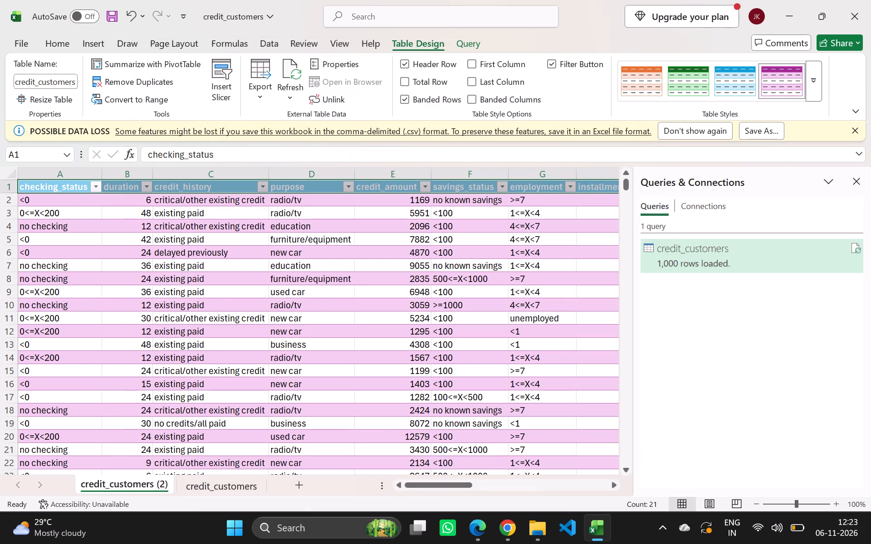
Fill the selected header row with the lighter plum theme colour, one shade above Plum, Accent 5, Darker 25%.
{"action": "left_click", "coordinate": [70, 41]}
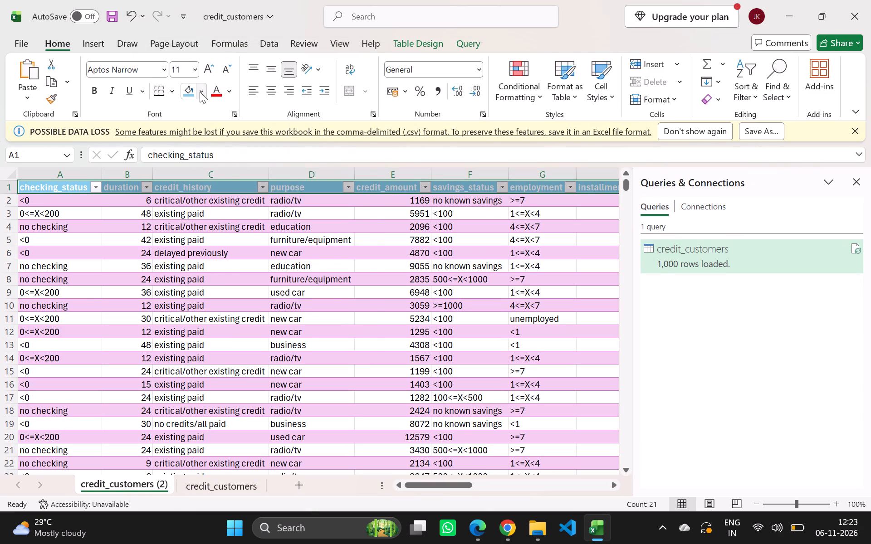
{"action": "left_click", "coordinate": [200, 92]}
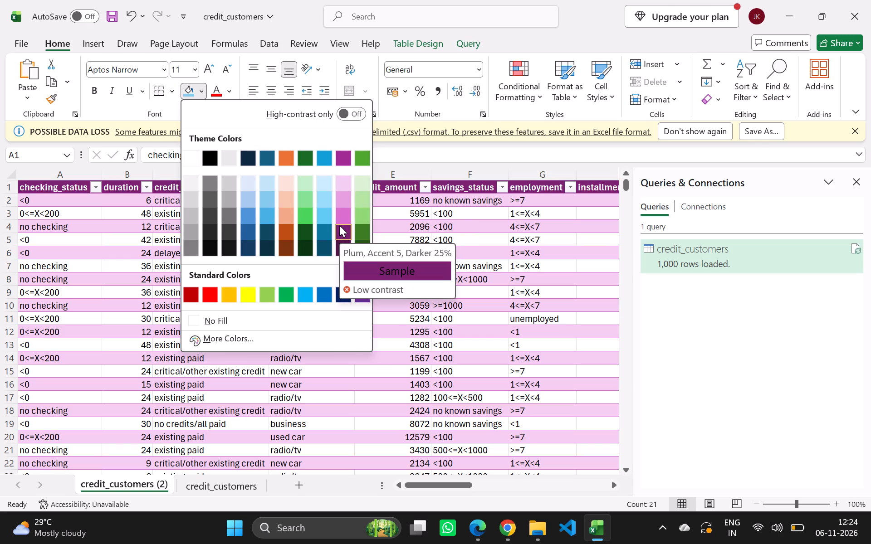
{"action": "left_click", "coordinate": [339, 217]}
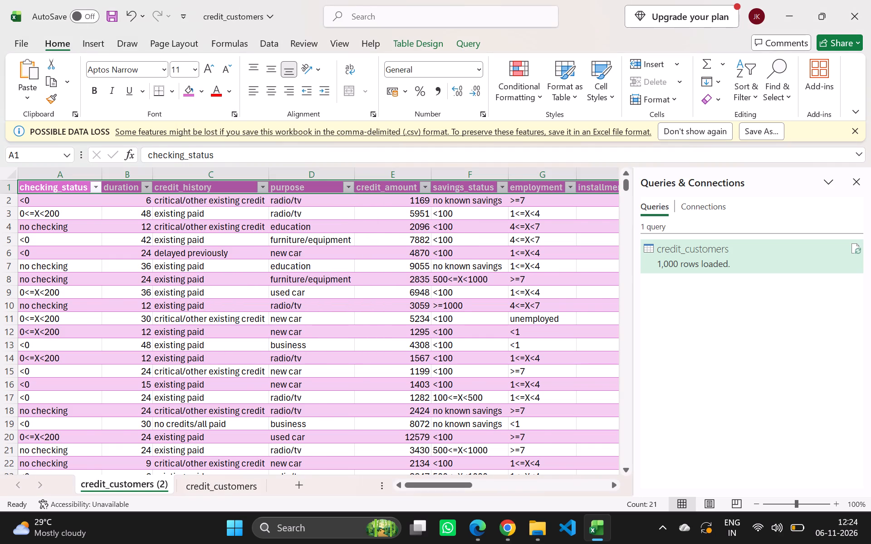
Examine the restyled credit_customers table across its columns and down its rows.
{"action": "scroll", "coordinate": [383, 262], "scroll_direction": "right", "scroll_amount": 7}
{"action": "scroll", "coordinate": [383, 262], "scroll_direction": "left", "scroll_amount": 9}
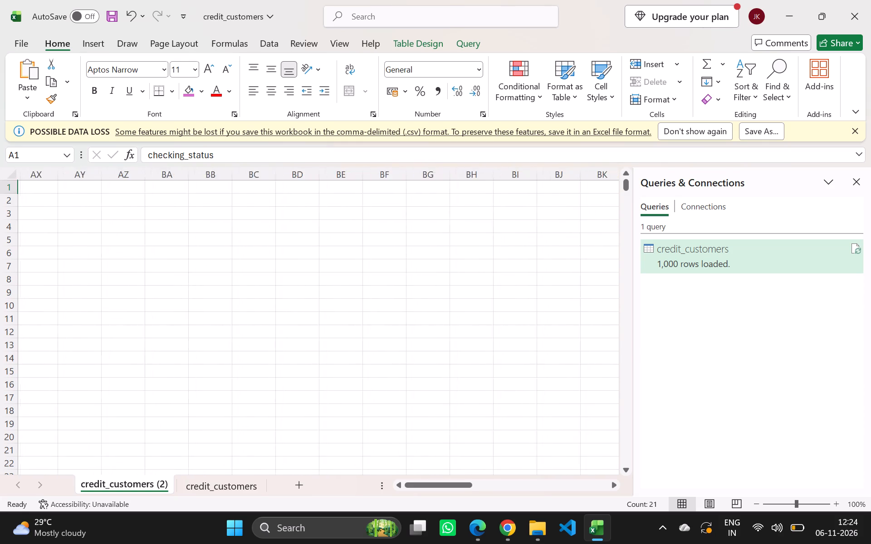
{"action": "scroll", "coordinate": [383, 262], "scroll_direction": "right", "scroll_amount": 15}
{"action": "scroll", "coordinate": [383, 262], "scroll_direction": "down", "scroll_amount": 3}
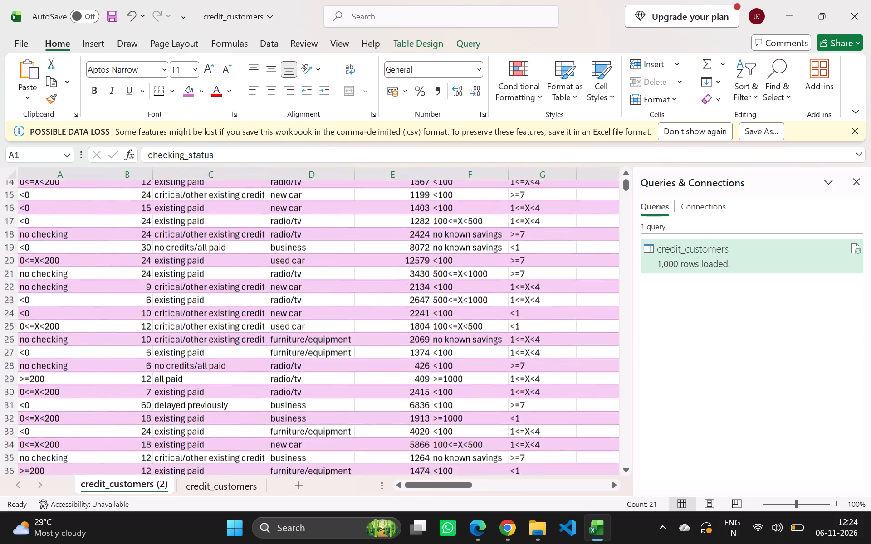
{"action": "scroll", "coordinate": [383, 262], "scroll_direction": "up", "scroll_amount": 4}
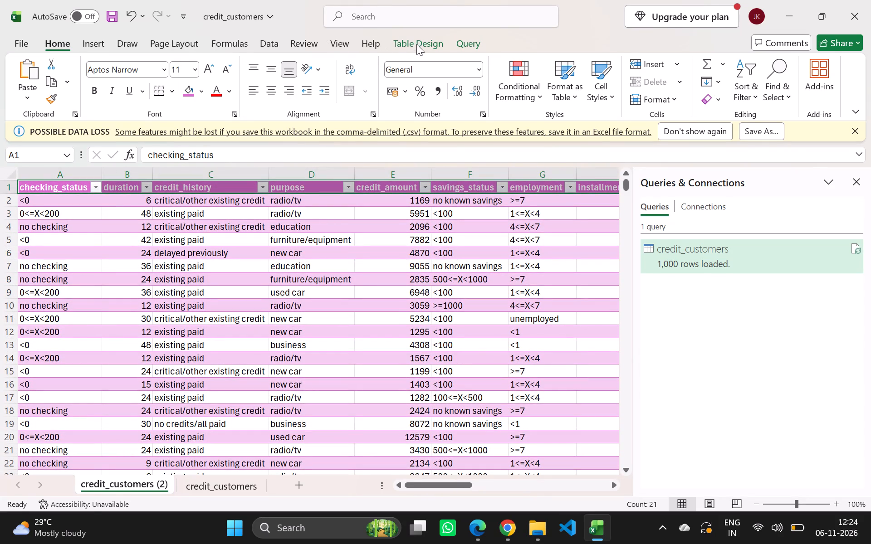
Insert a PivotTable based on the credit_customers table on a new worksheet and review its available fields.
{"action": "left_click", "coordinate": [123, 46]}
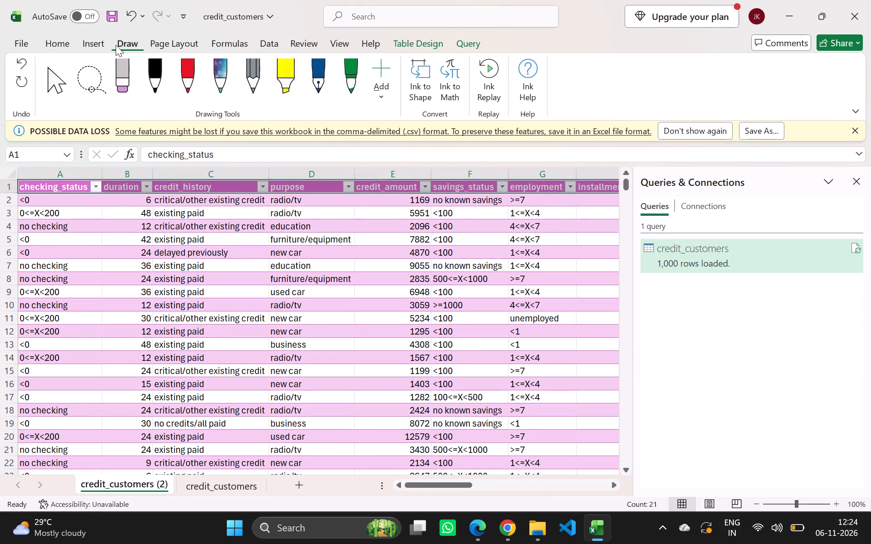
{"action": "left_click", "coordinate": [99, 44]}
{"action": "left_click", "coordinate": [43, 76]}
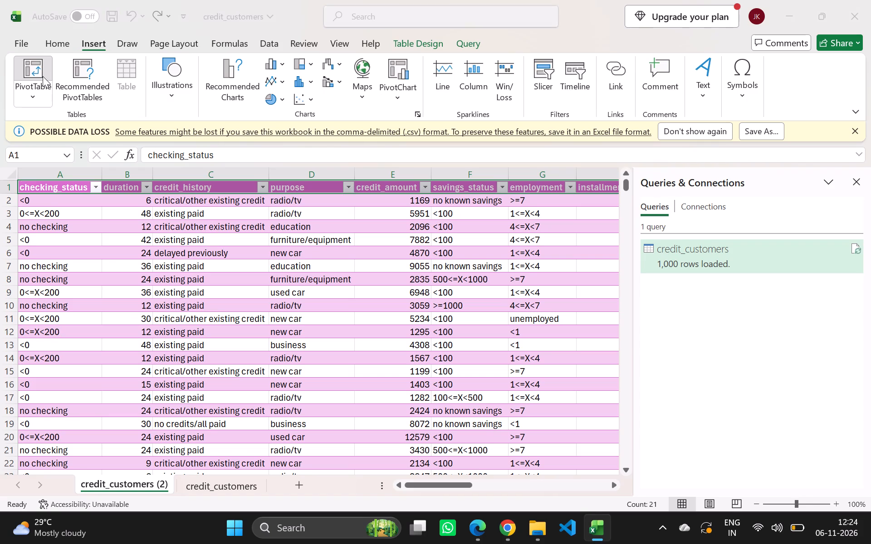
{"action": "left_click", "coordinate": [299, 303]}
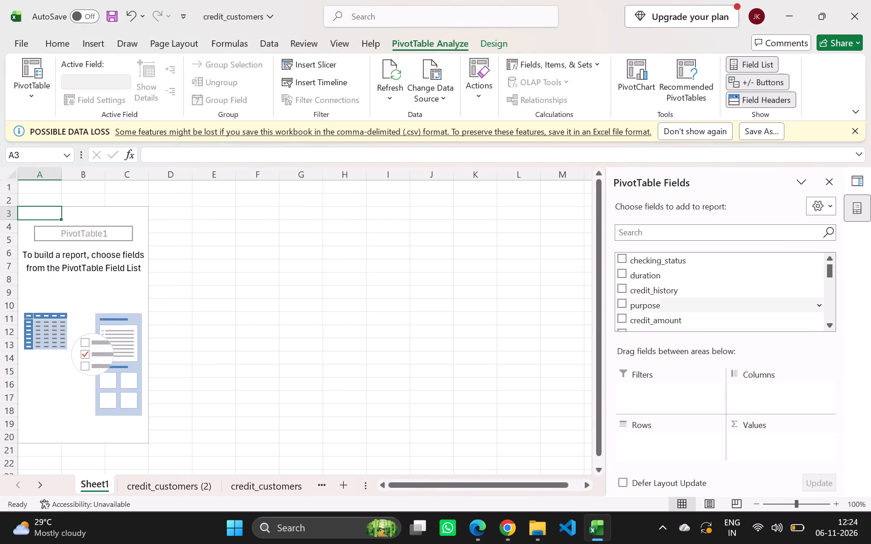
{"action": "scroll", "coordinate": [725, 311], "scroll_direction": "down", "scroll_amount": 8}
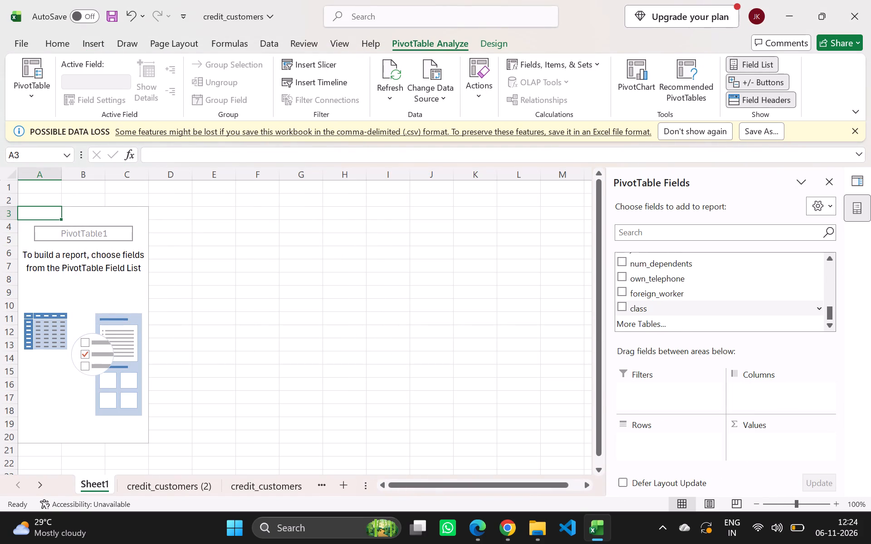
{"action": "scroll", "coordinate": [725, 311], "scroll_direction": "up", "scroll_amount": 5}
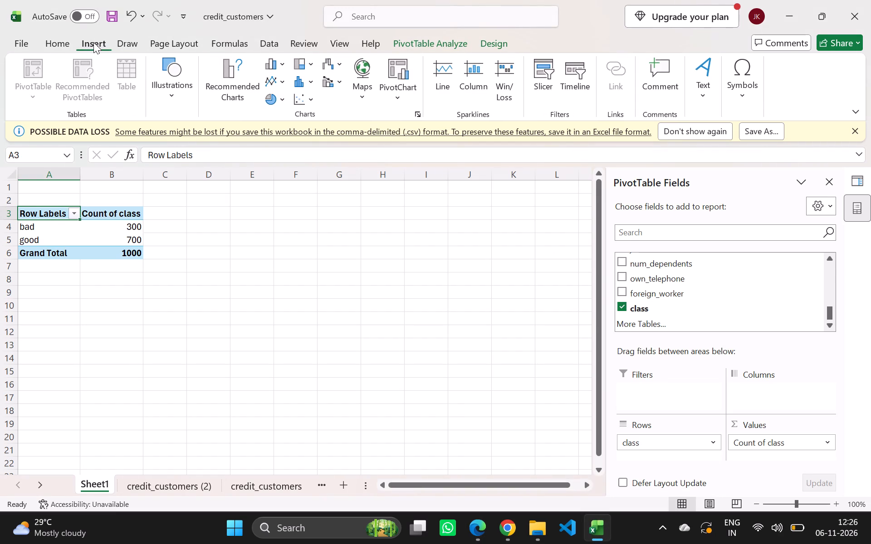
{"action": "left_click", "coordinate": [393, 98]}
{"action": "left_click", "coordinate": [410, 115]}
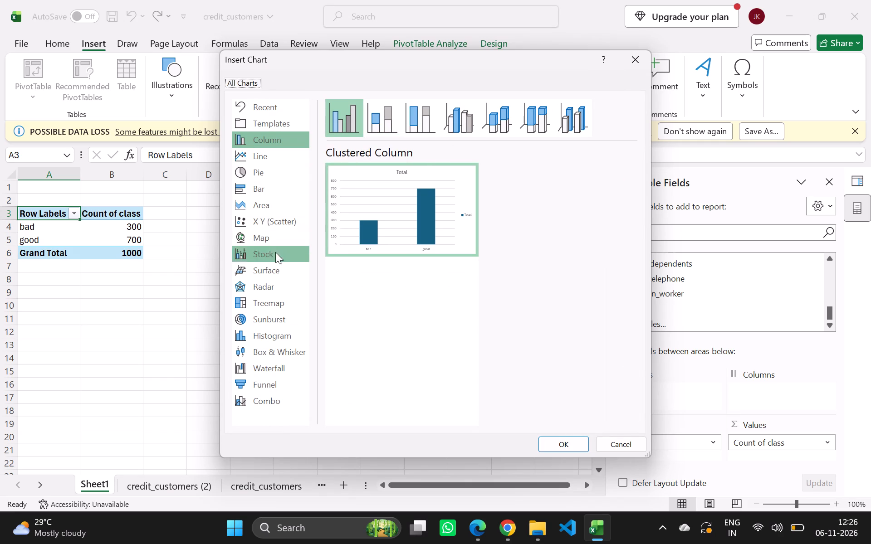
{"action": "scroll", "coordinate": [278, 358], "scroll_direction": "down", "scroll_amount": 2}
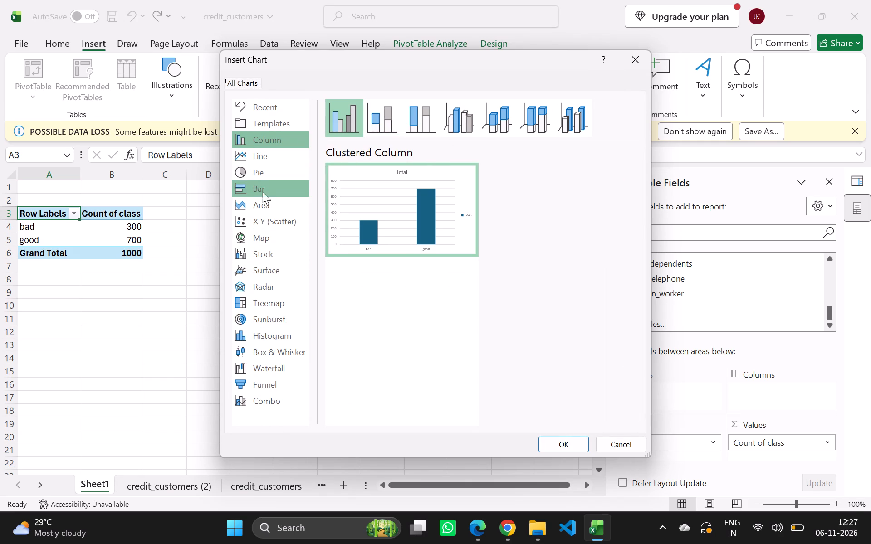
{"action": "left_click", "coordinate": [258, 174]}
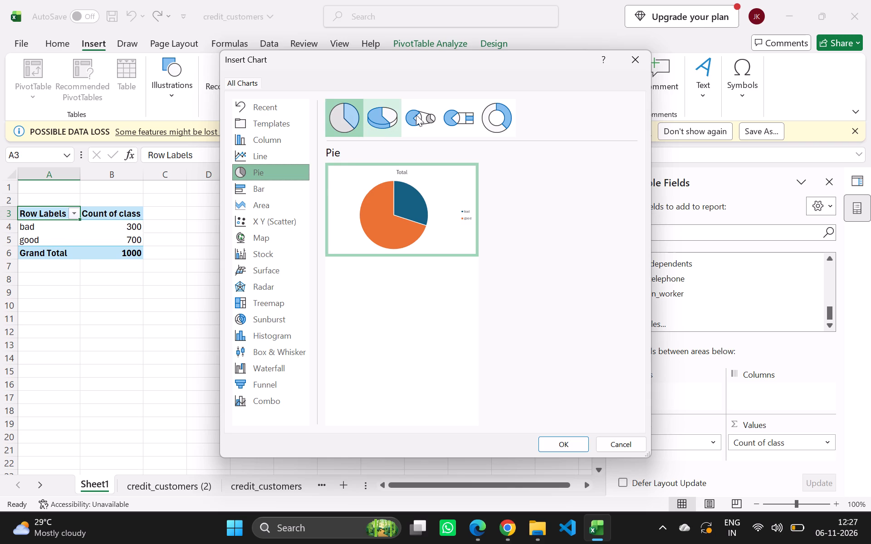
{"action": "left_click", "coordinate": [492, 115]}
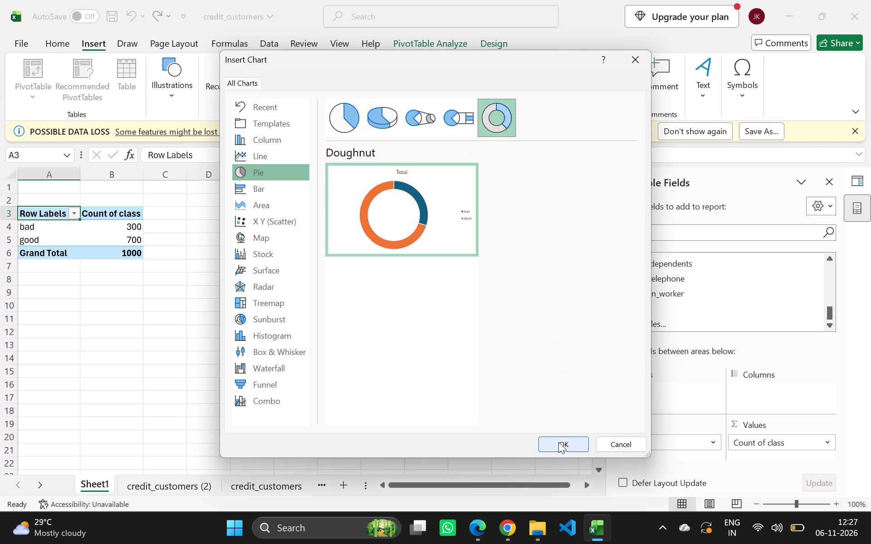
{"action": "left_click", "coordinate": [558, 447]}
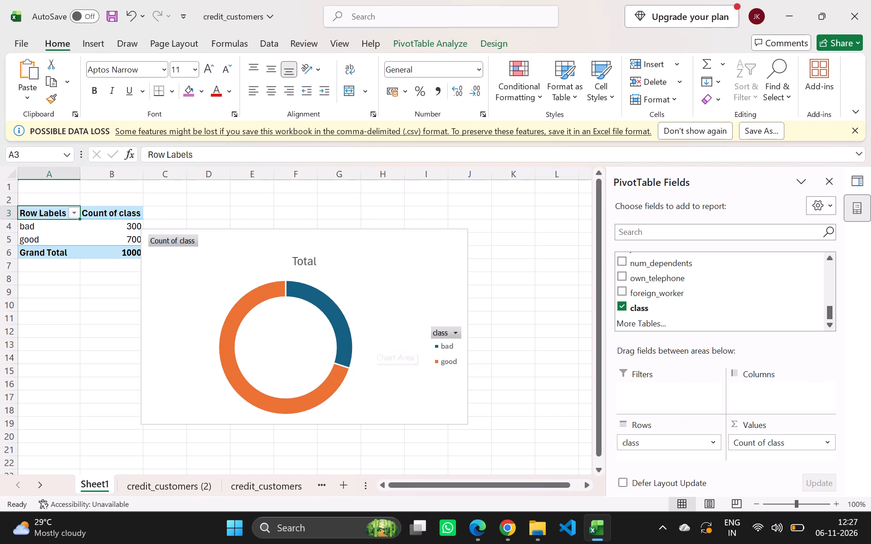
Move the doughnut chart clear of the PivotTable so it spans about columns E to L.
{"action": "left_click_drag", "start_coordinate": [350, 241], "coordinate": [428, 235]}
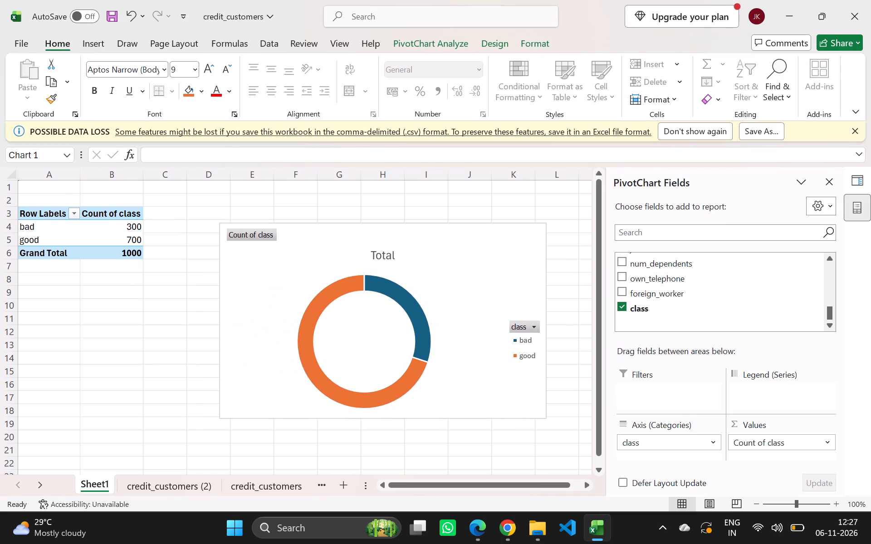
{"action": "left_click_drag", "start_coordinate": [428, 235], "coordinate": [428, 235]}
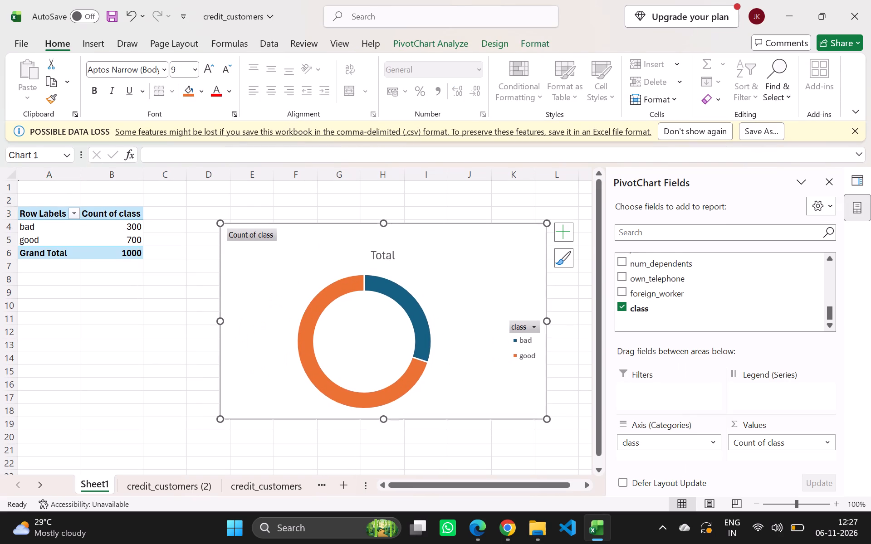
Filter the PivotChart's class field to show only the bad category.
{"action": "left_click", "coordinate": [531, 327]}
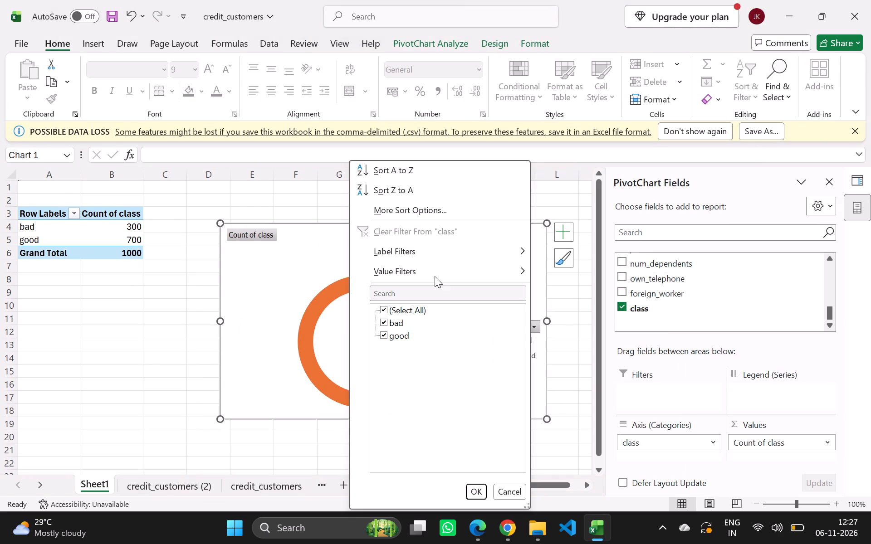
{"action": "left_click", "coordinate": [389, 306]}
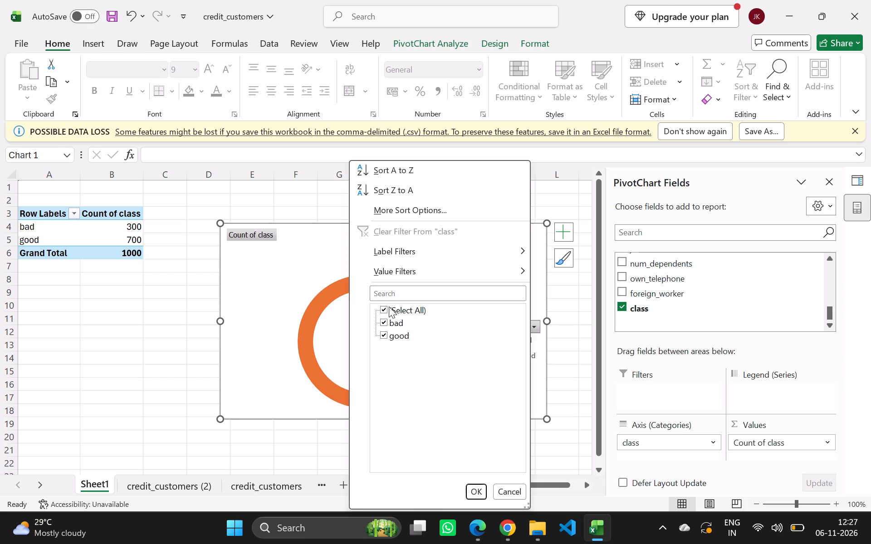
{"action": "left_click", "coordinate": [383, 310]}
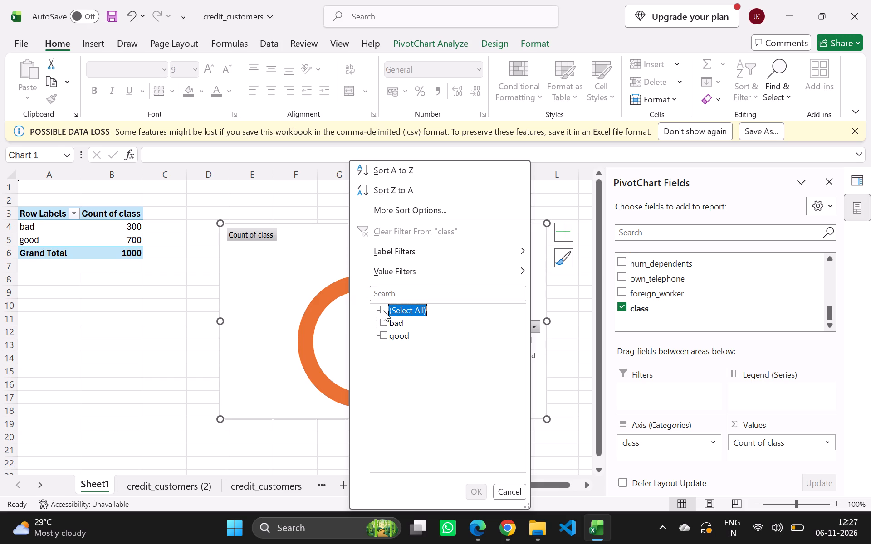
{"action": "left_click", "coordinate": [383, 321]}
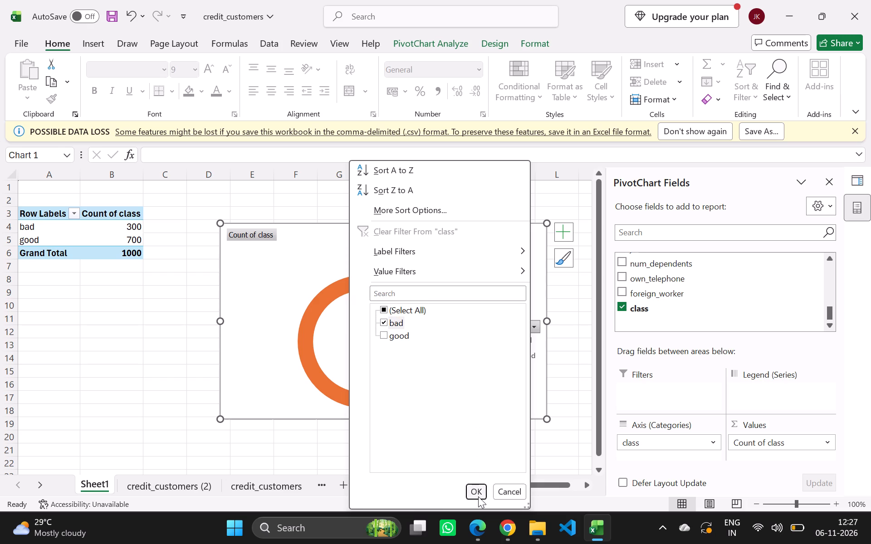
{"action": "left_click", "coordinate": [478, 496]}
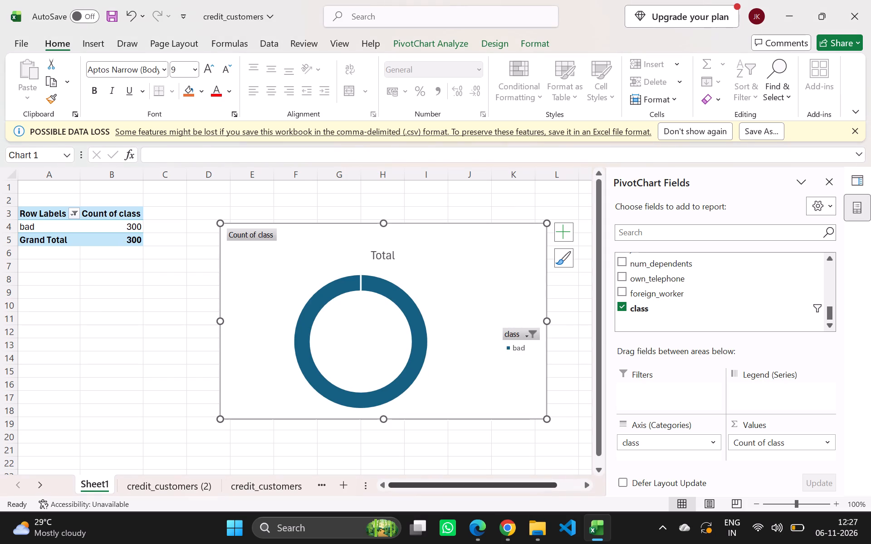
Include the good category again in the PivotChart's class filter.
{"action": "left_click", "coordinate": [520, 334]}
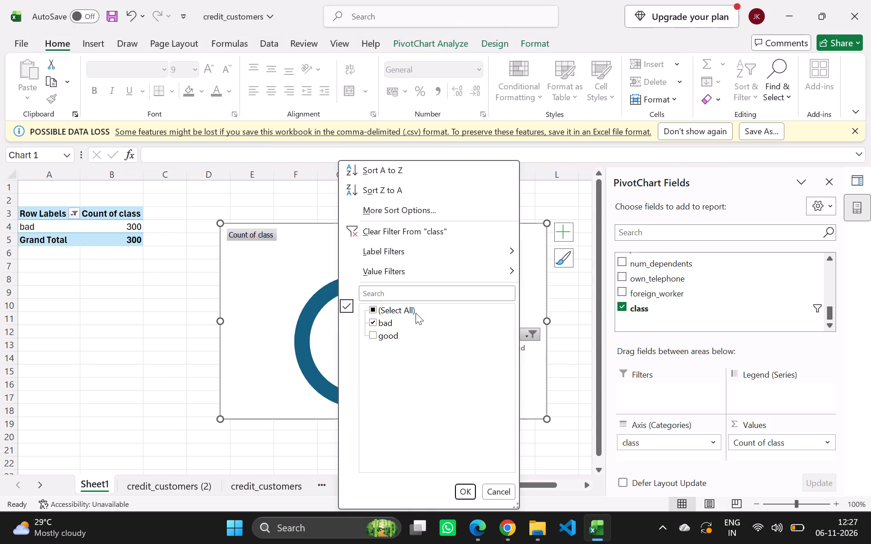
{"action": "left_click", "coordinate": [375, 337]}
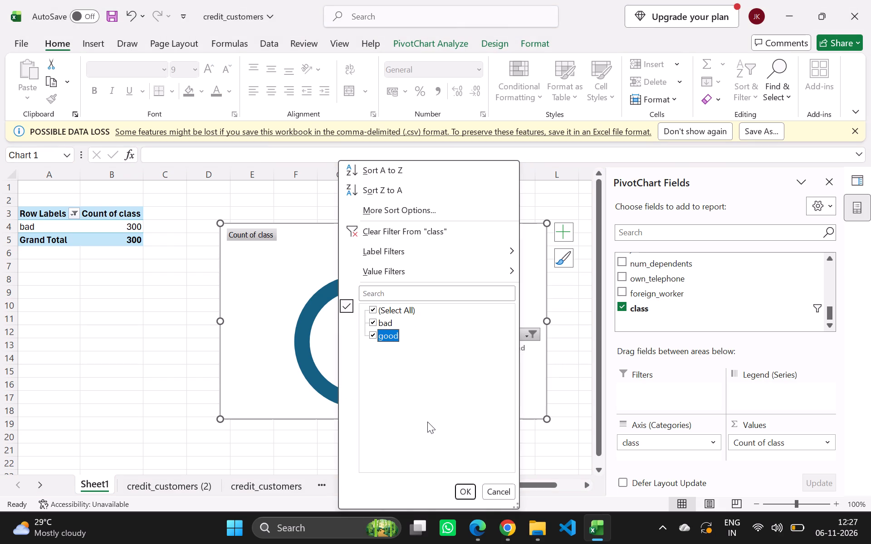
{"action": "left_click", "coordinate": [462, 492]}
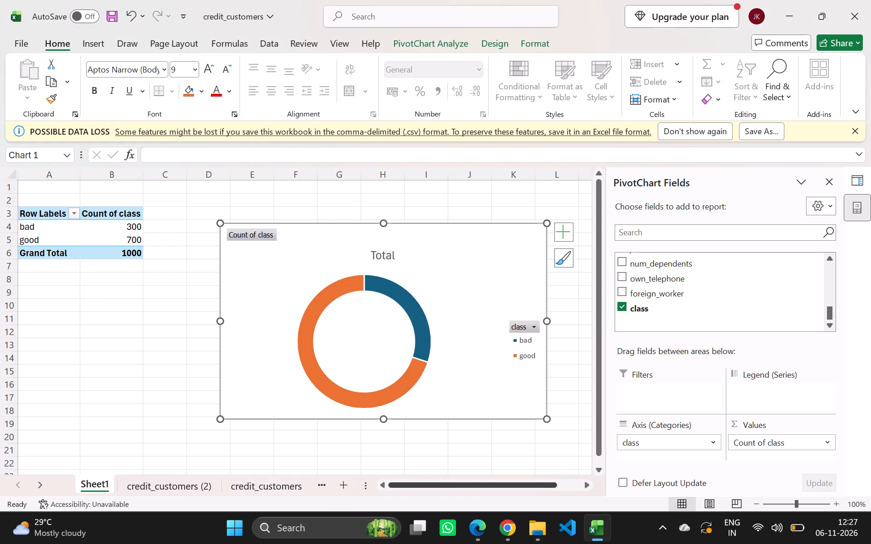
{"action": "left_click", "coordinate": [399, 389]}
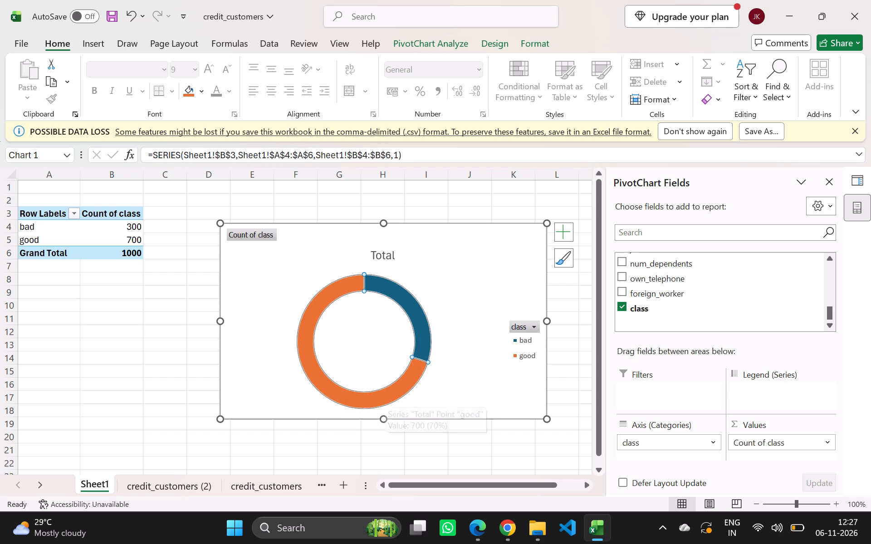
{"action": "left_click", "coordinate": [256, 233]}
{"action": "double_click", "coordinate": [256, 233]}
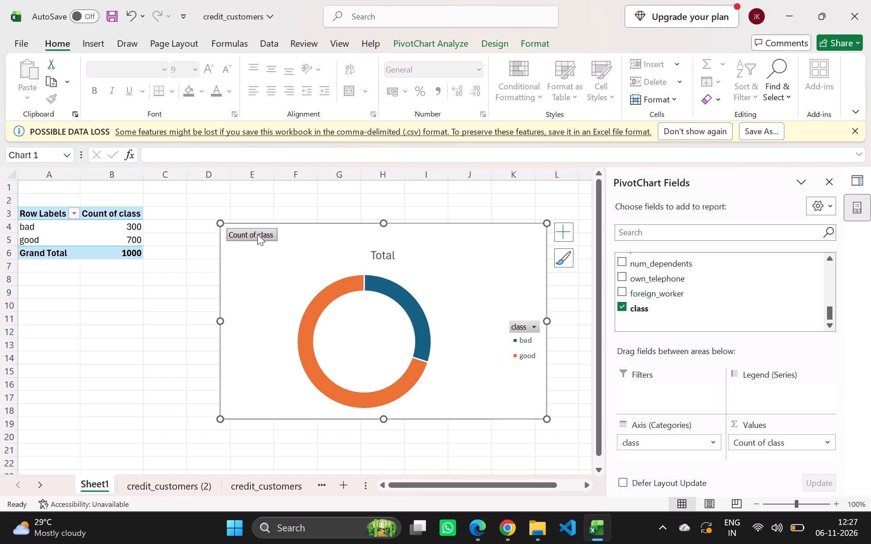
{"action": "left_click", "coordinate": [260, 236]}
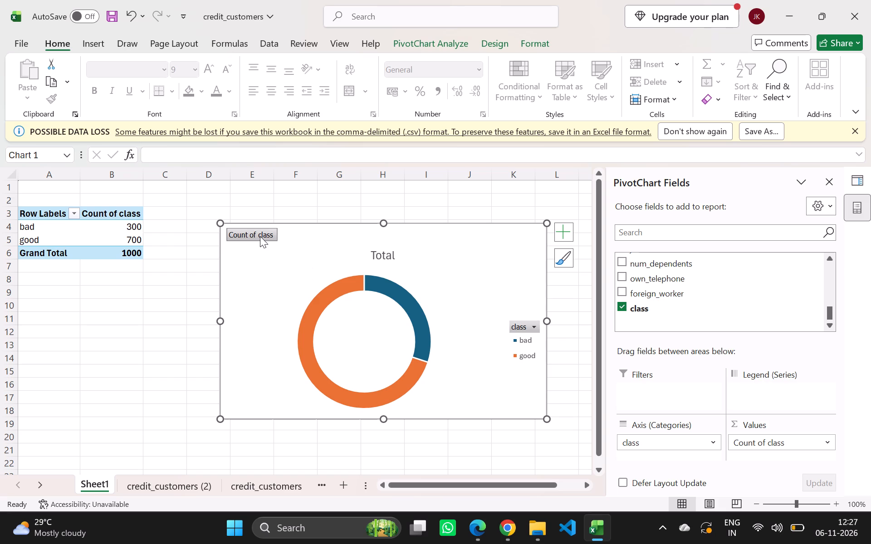
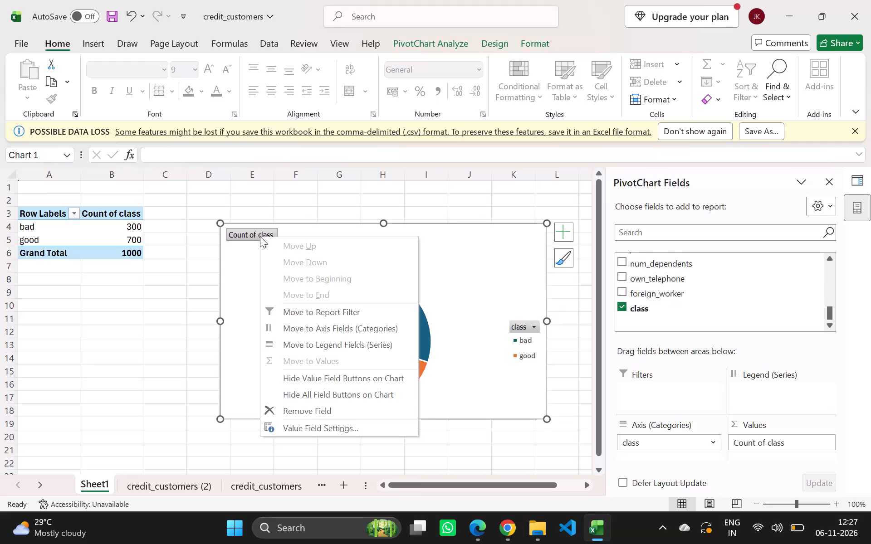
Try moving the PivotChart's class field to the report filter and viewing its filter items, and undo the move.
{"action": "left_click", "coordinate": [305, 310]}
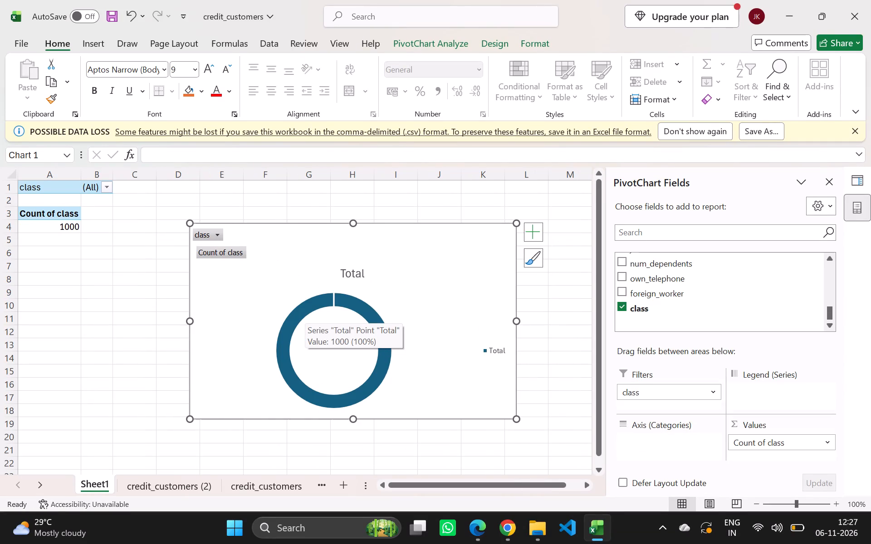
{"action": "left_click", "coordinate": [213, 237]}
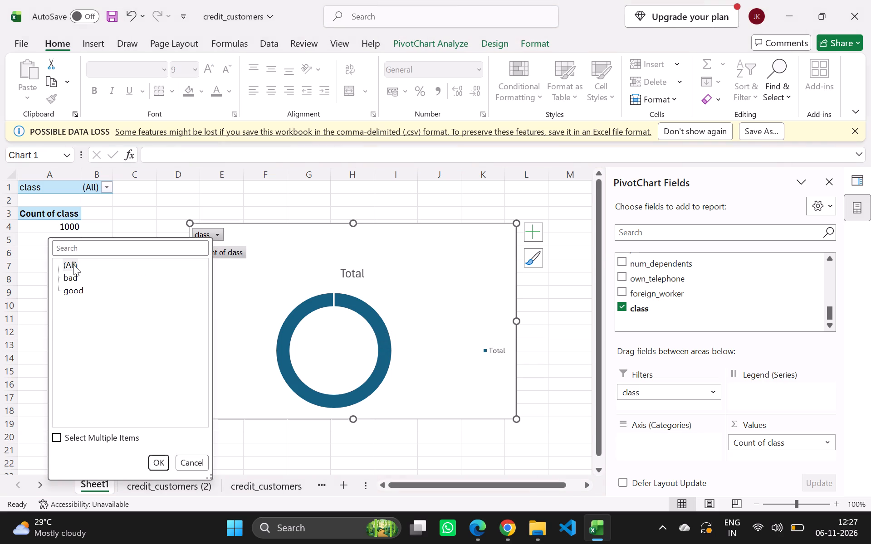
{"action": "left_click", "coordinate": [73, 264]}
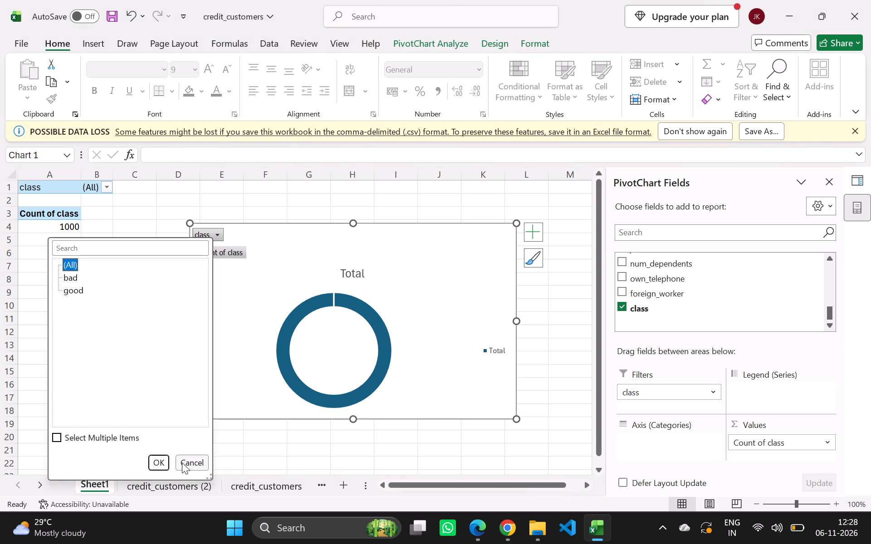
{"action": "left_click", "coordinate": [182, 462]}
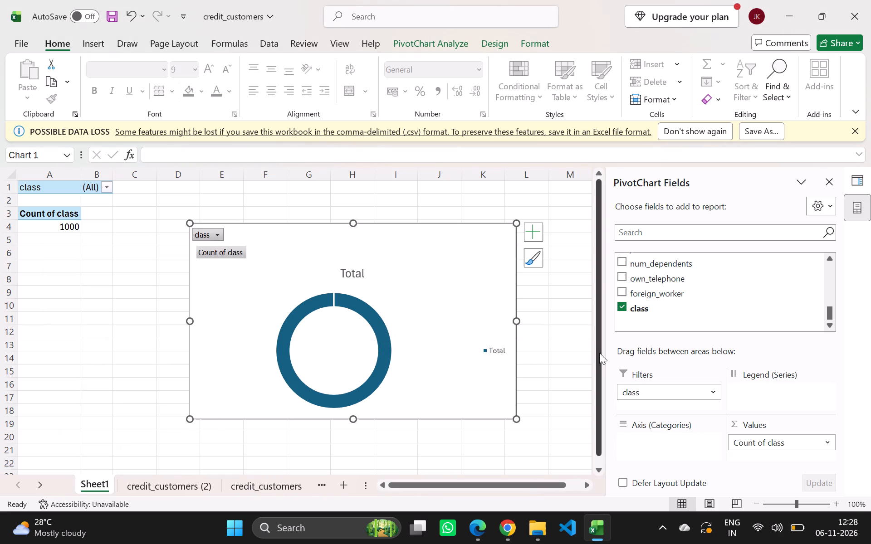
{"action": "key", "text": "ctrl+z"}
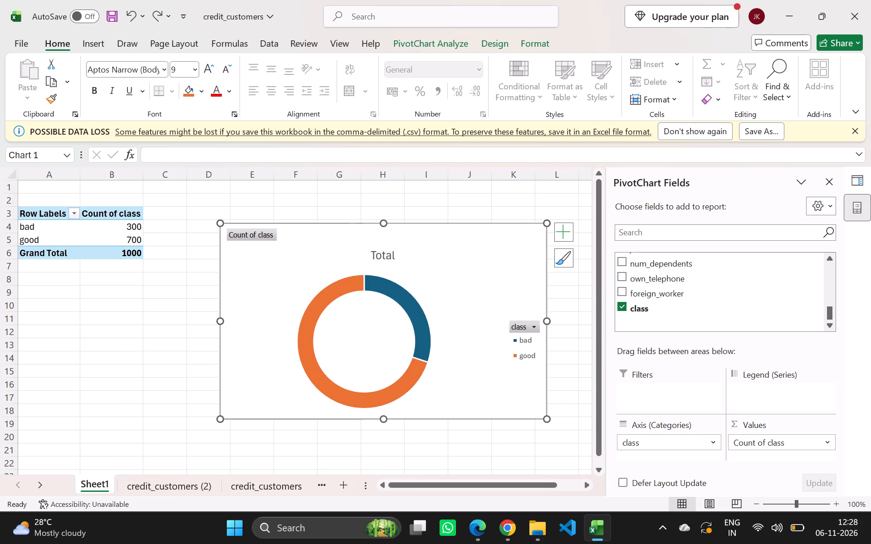
Try several chart styles on the doughnut chart and apply Style 8, the white design with labels on the ring.
{"action": "left_click", "coordinate": [569, 256]}
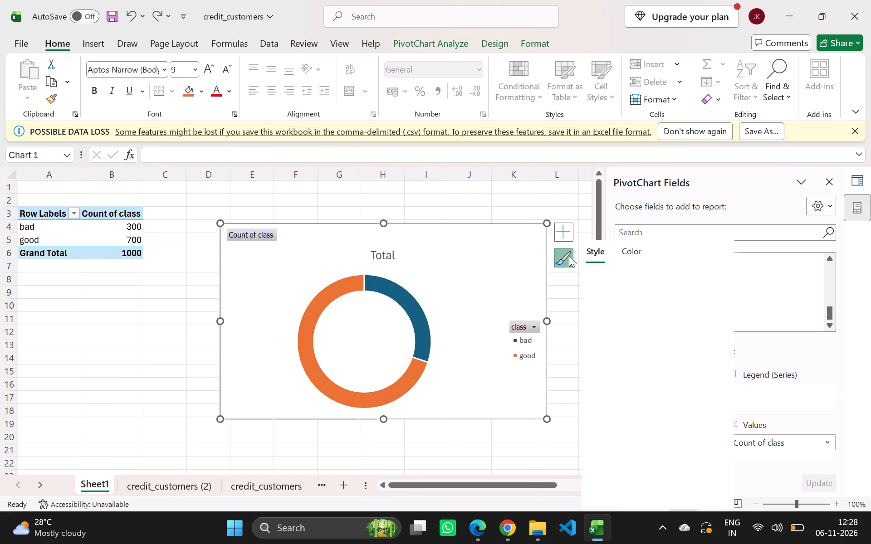
{"action": "scroll", "coordinate": [649, 389], "scroll_direction": "down", "scroll_amount": 1}
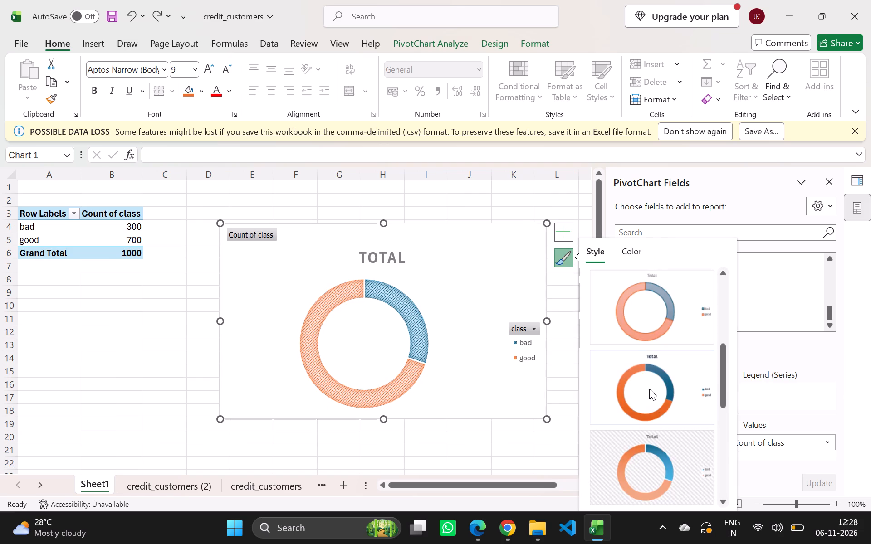
{"action": "scroll", "coordinate": [649, 389], "scroll_direction": "down", "scroll_amount": 1}
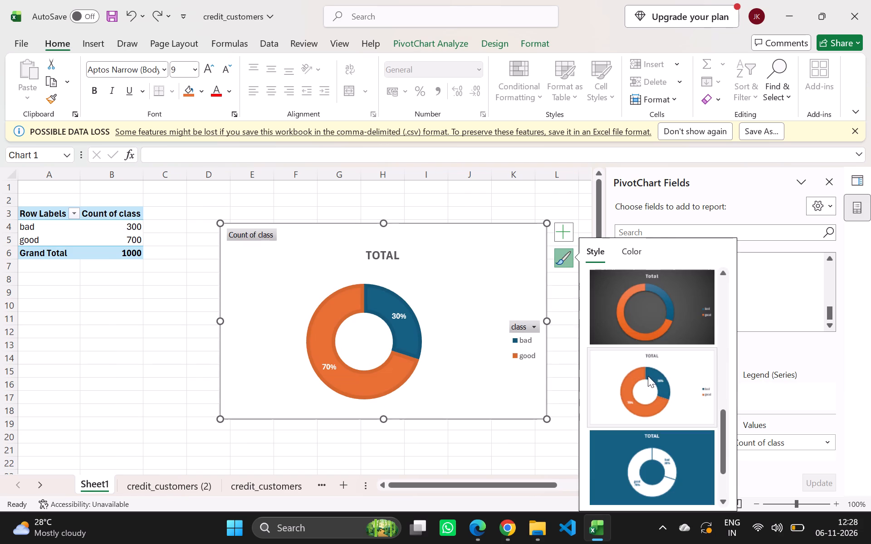
{"action": "left_click", "coordinate": [650, 390]}
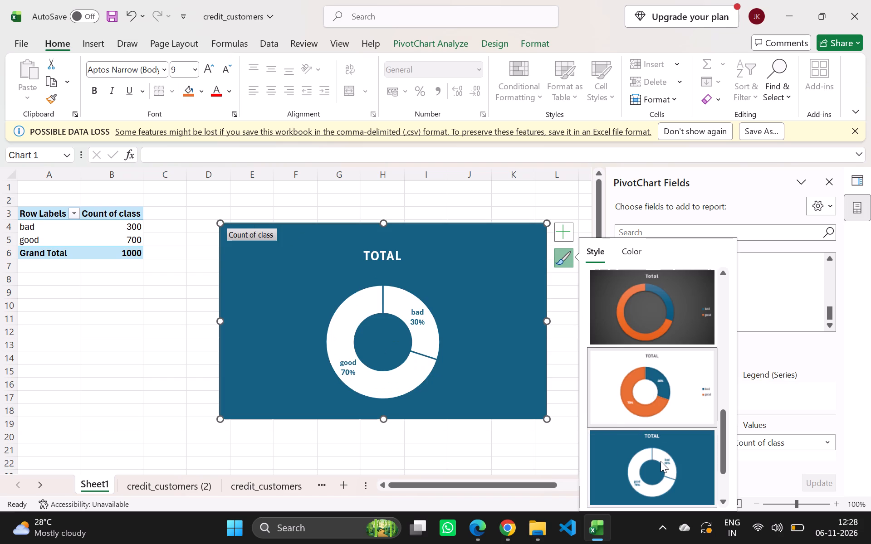
{"action": "left_click", "coordinate": [661, 461]}
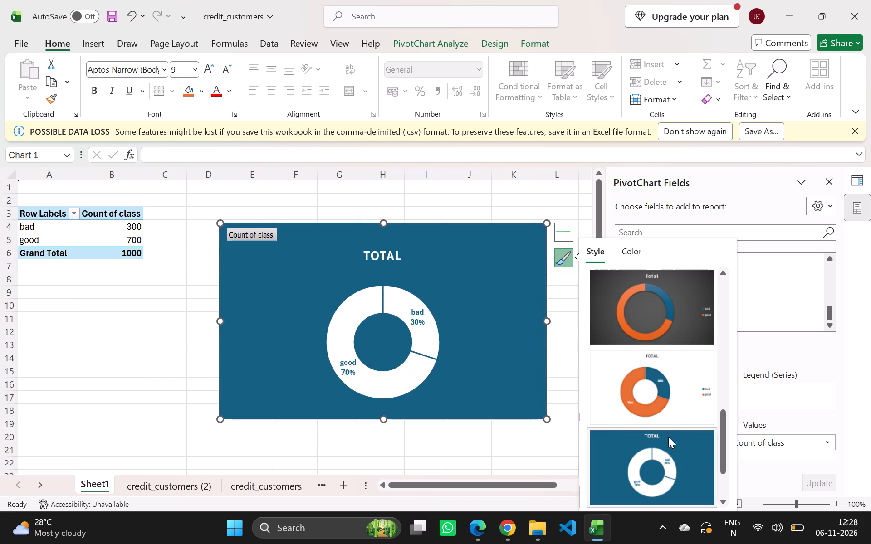
{"action": "scroll", "coordinate": [673, 414], "scroll_direction": "down", "scroll_amount": 1}
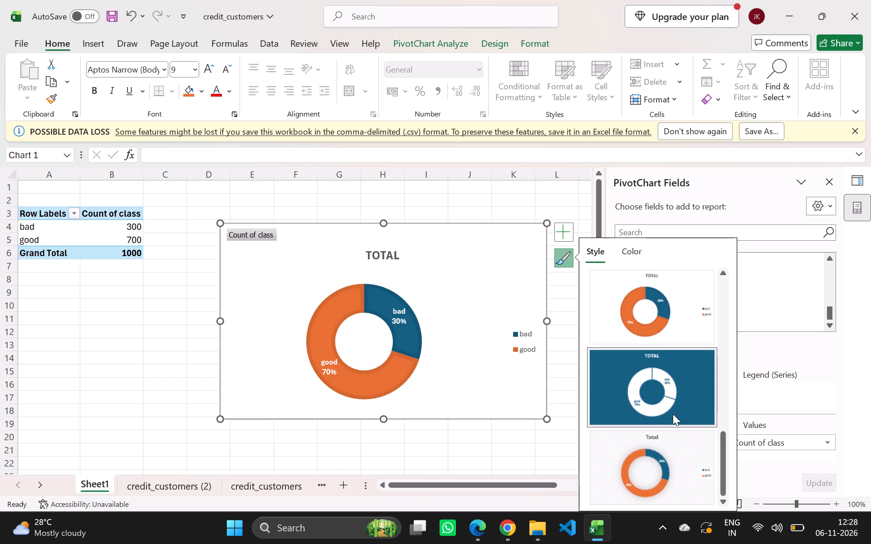
{"action": "scroll", "coordinate": [673, 414], "scroll_direction": "down", "scroll_amount": 3}
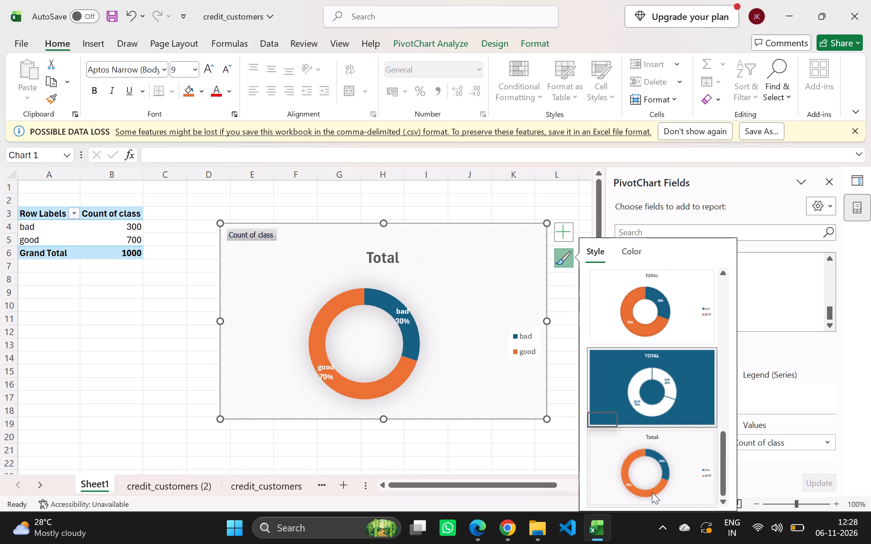
{"action": "scroll", "coordinate": [645, 307], "scroll_direction": "up", "scroll_amount": 1}
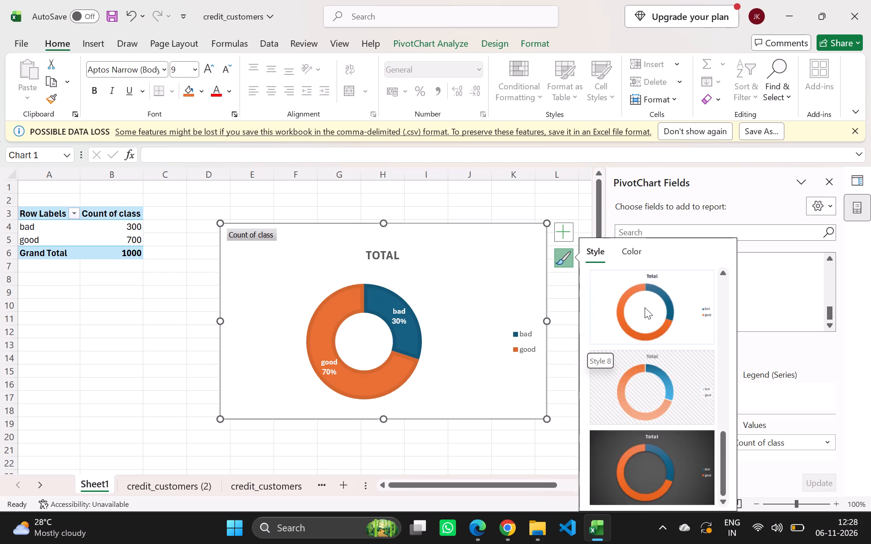
{"action": "scroll", "coordinate": [645, 307], "scroll_direction": "up", "scroll_amount": 1}
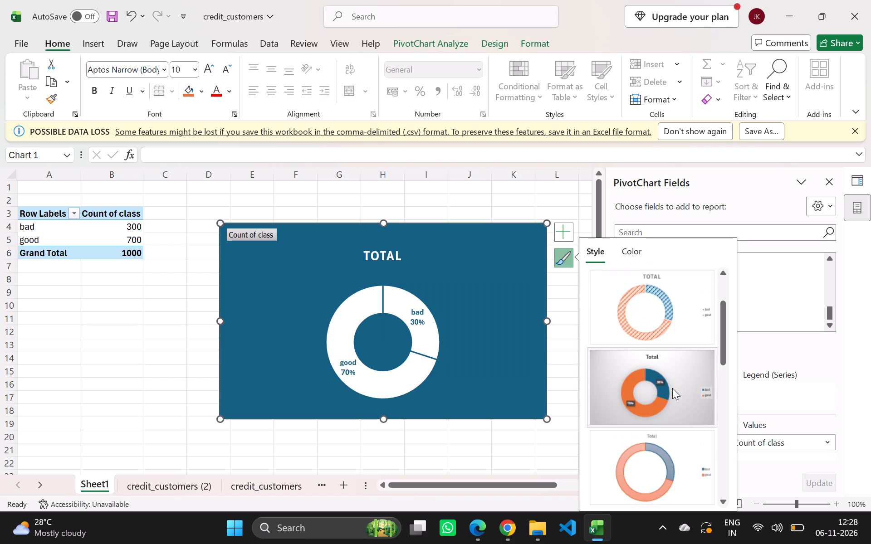
{"action": "left_click", "coordinate": [672, 388]}
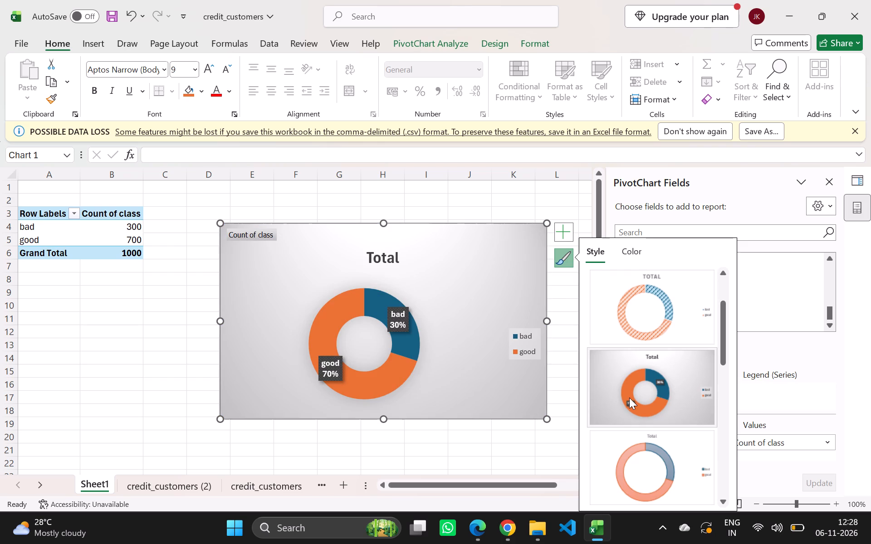
{"action": "scroll", "coordinate": [629, 398], "scroll_direction": "down", "scroll_amount": 5}
{"action": "left_click", "coordinate": [665, 303]}
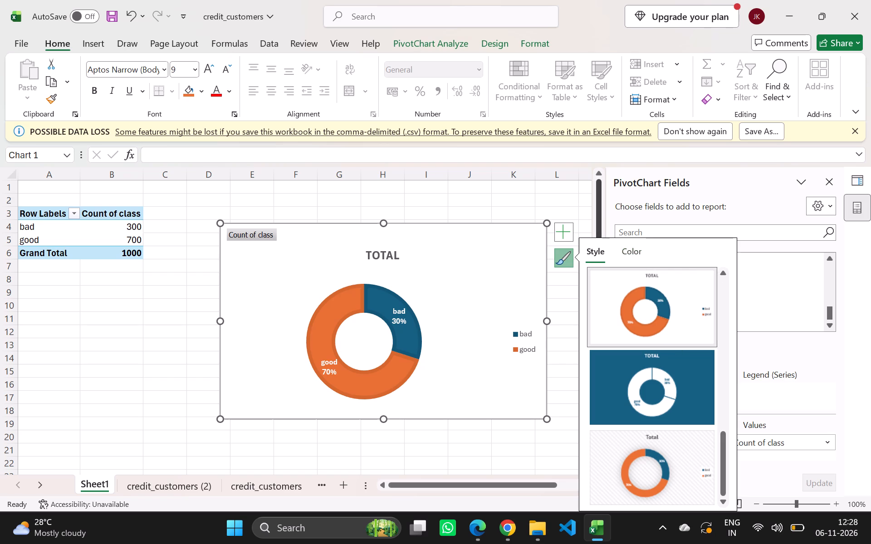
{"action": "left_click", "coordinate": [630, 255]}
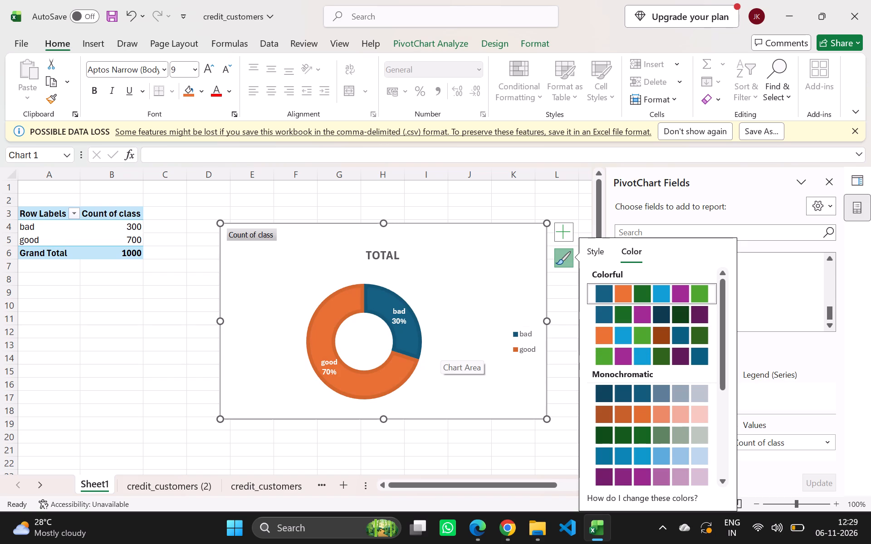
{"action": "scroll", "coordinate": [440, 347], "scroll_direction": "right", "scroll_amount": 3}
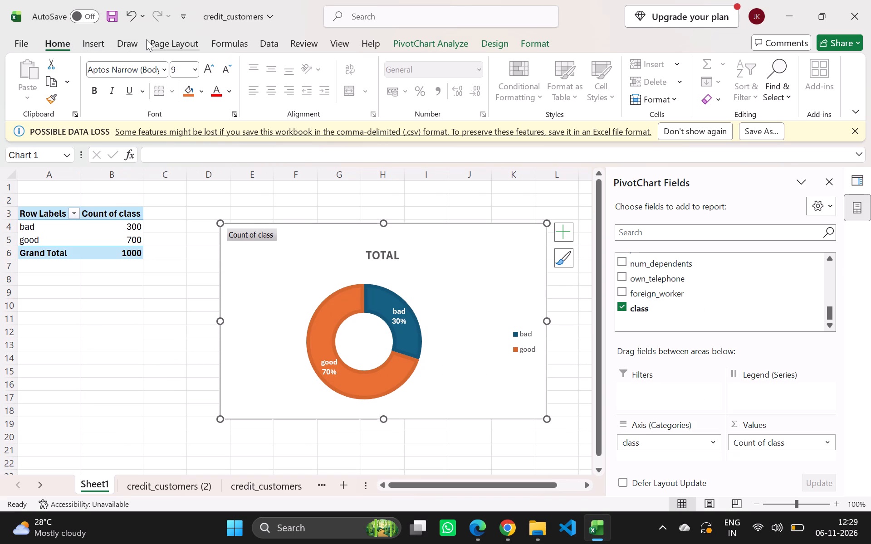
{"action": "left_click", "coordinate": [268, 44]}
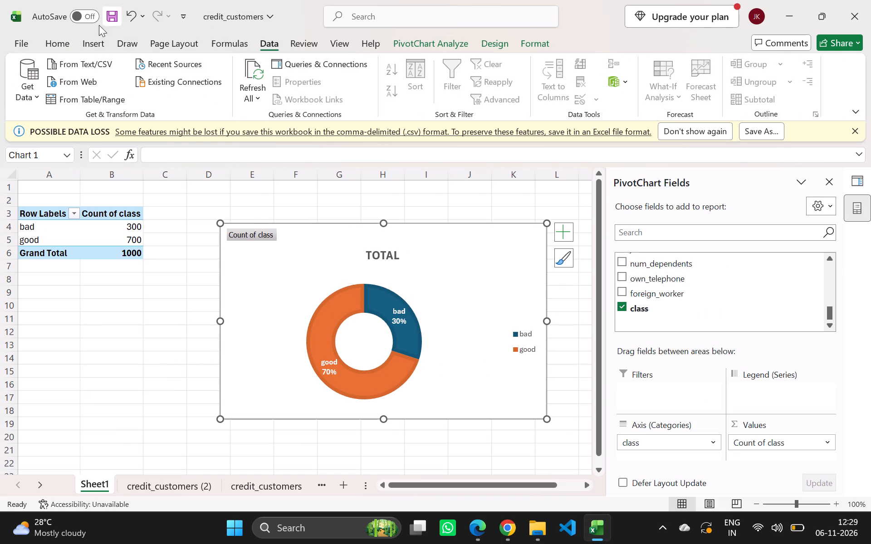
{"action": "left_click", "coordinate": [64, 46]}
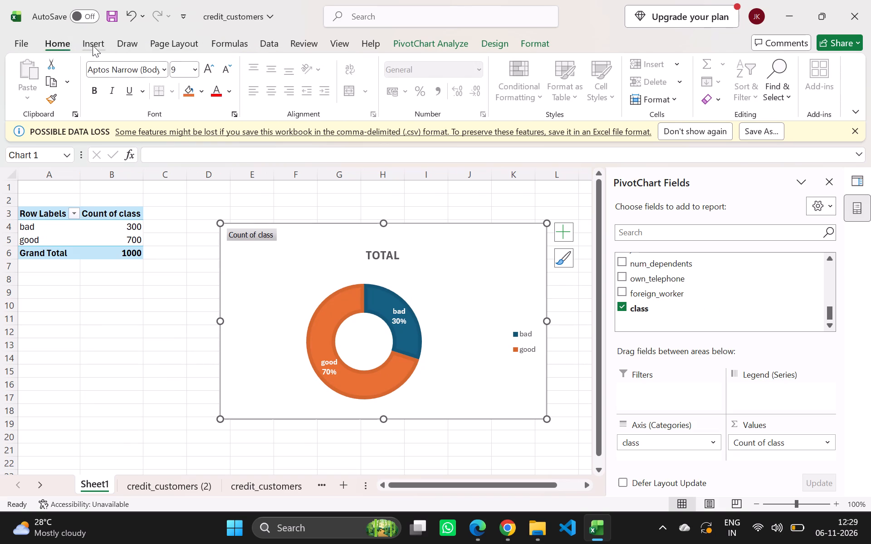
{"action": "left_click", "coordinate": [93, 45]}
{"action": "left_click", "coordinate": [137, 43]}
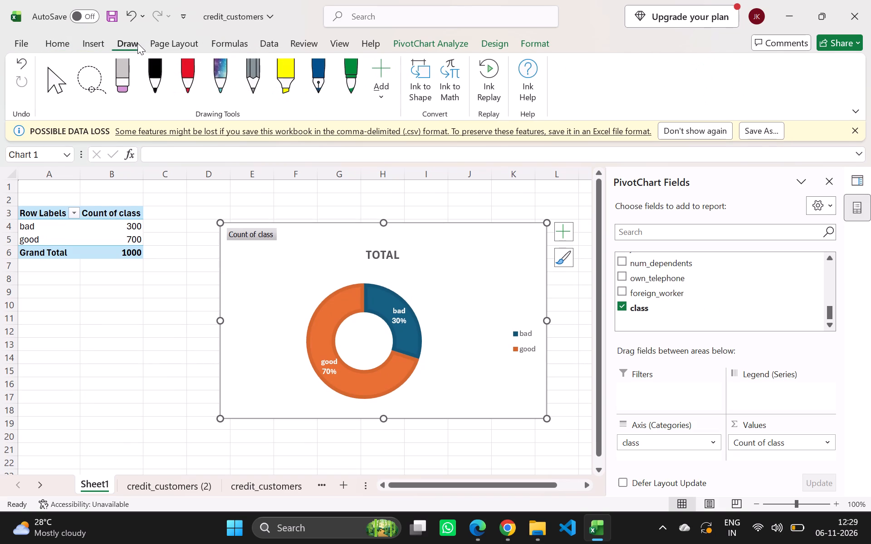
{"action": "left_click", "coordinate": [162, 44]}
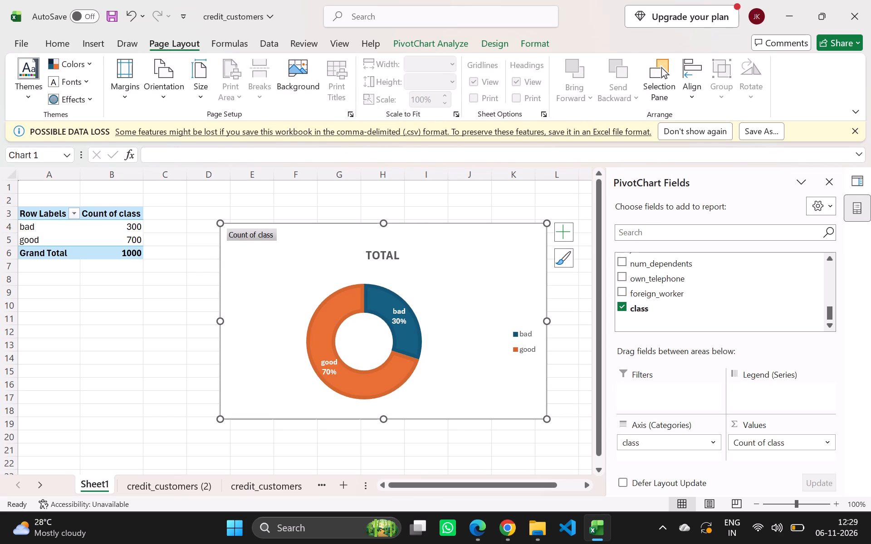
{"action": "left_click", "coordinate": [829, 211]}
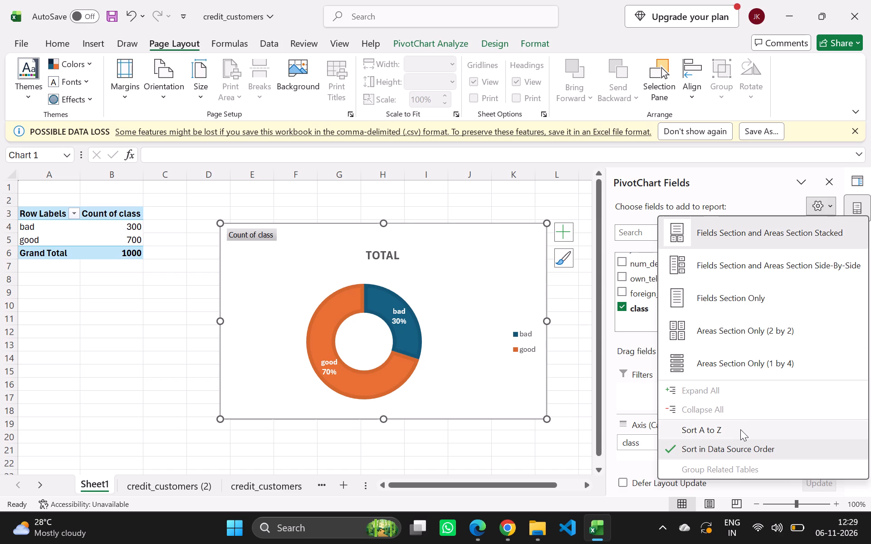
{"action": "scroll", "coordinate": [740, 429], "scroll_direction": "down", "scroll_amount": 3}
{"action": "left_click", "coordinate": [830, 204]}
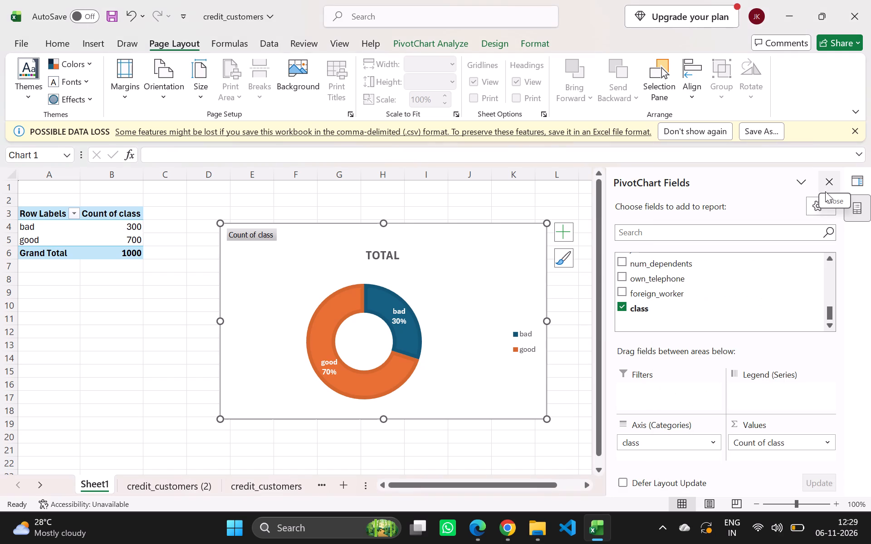
Close the PivotChart Fields and Queries & Connections panes to free up the worksheet area.
{"action": "left_click", "coordinate": [829, 180]}
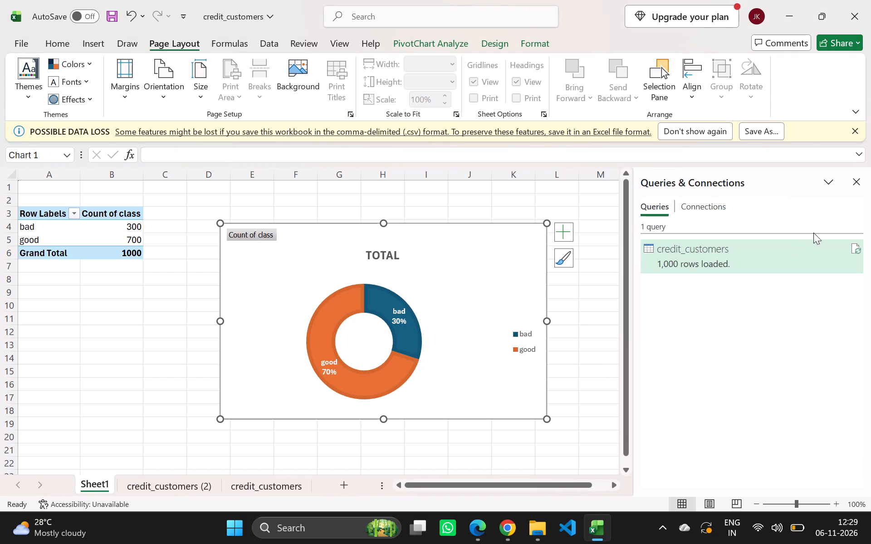
{"action": "left_click", "coordinate": [832, 184]}
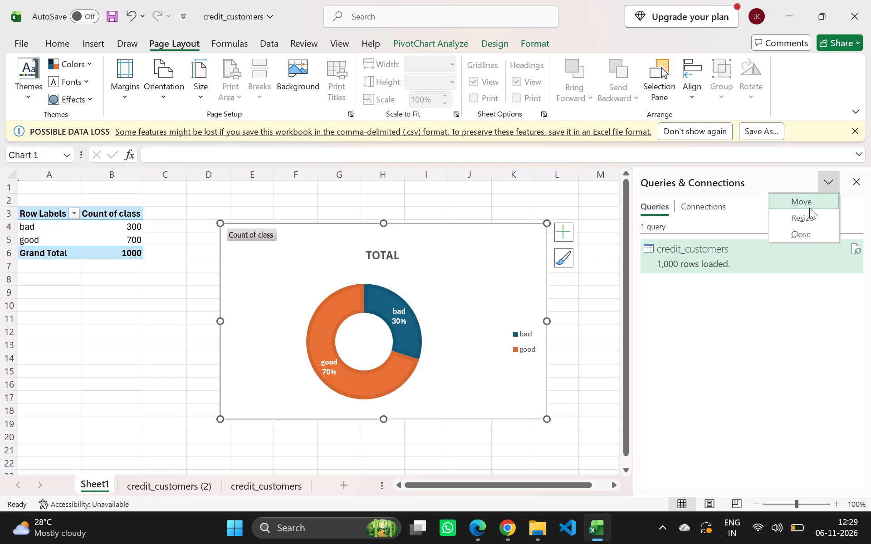
{"action": "left_click", "coordinate": [860, 176]}
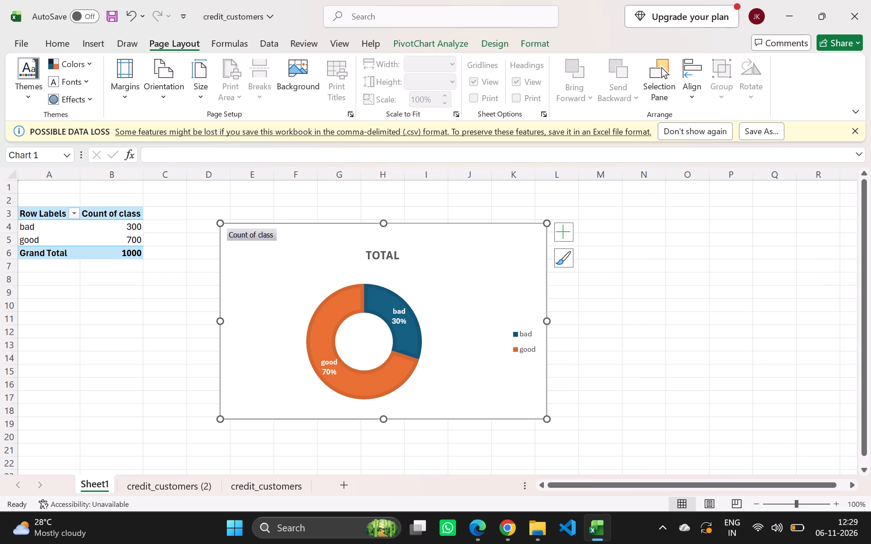
Move the doughnut chart farther from the PivotTable so it spans about columns H to O.
{"action": "left_click_drag", "start_coordinate": [473, 248], "coordinate": [609, 245]}
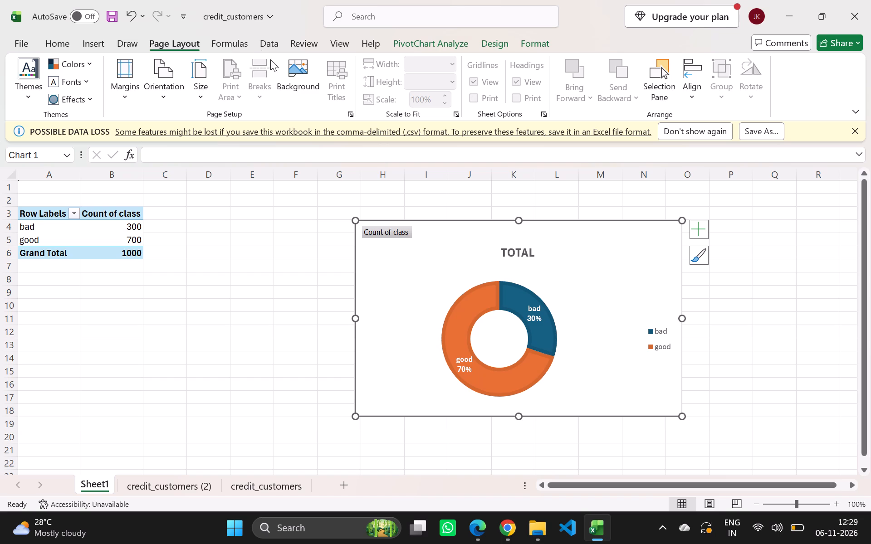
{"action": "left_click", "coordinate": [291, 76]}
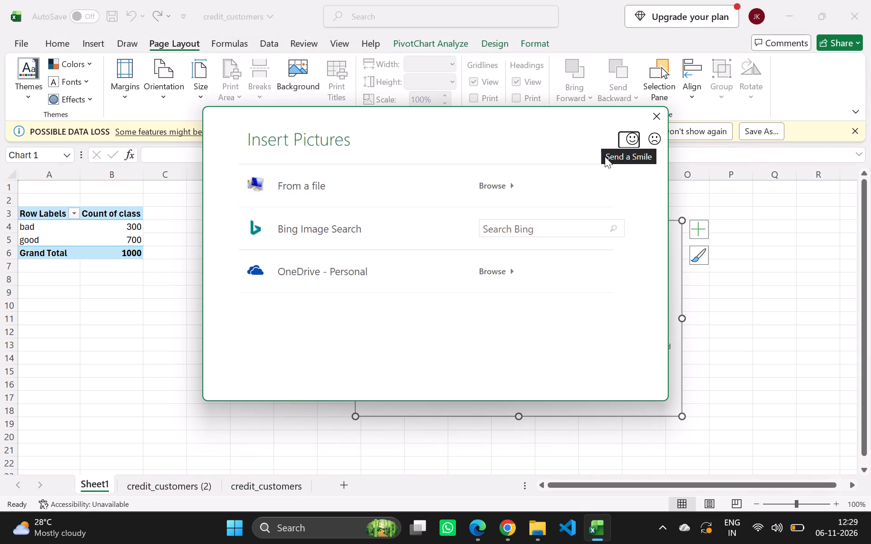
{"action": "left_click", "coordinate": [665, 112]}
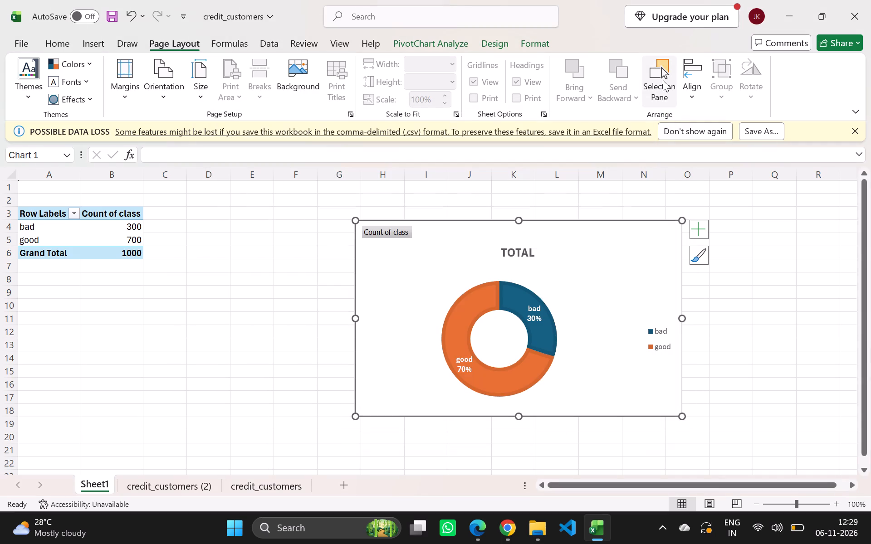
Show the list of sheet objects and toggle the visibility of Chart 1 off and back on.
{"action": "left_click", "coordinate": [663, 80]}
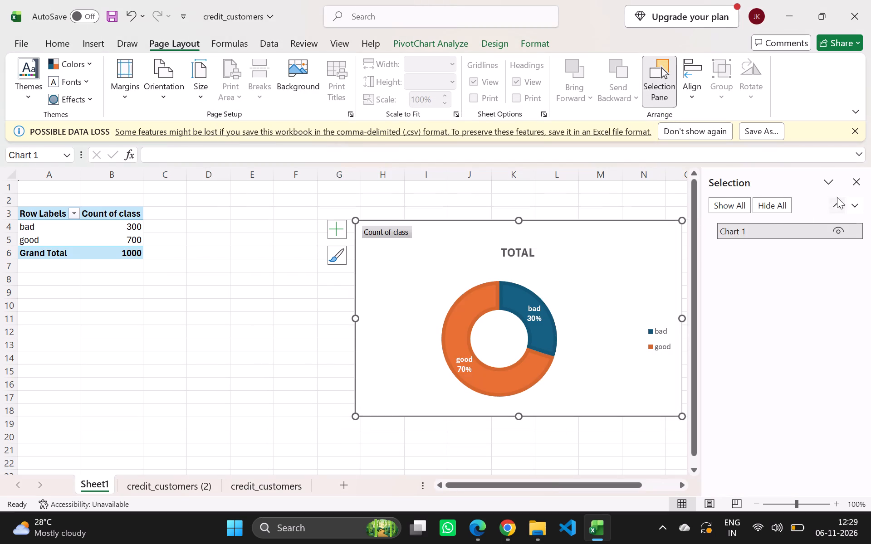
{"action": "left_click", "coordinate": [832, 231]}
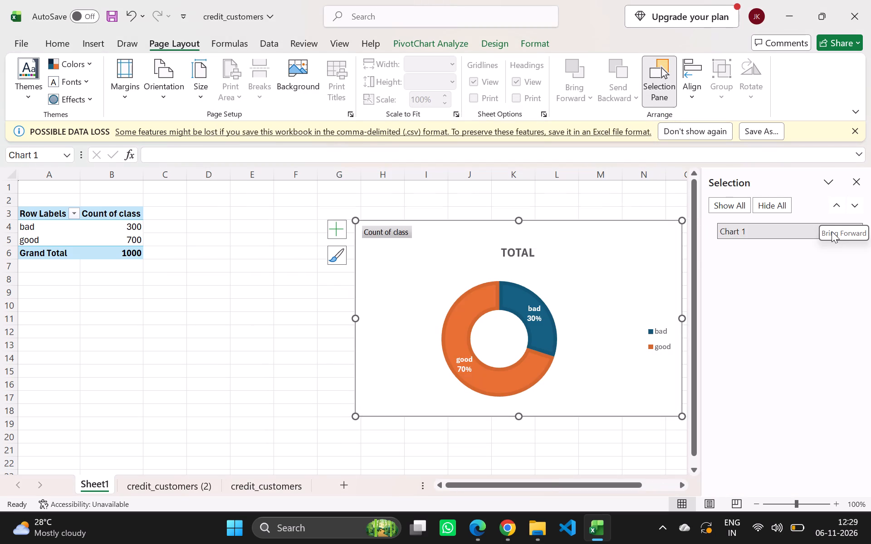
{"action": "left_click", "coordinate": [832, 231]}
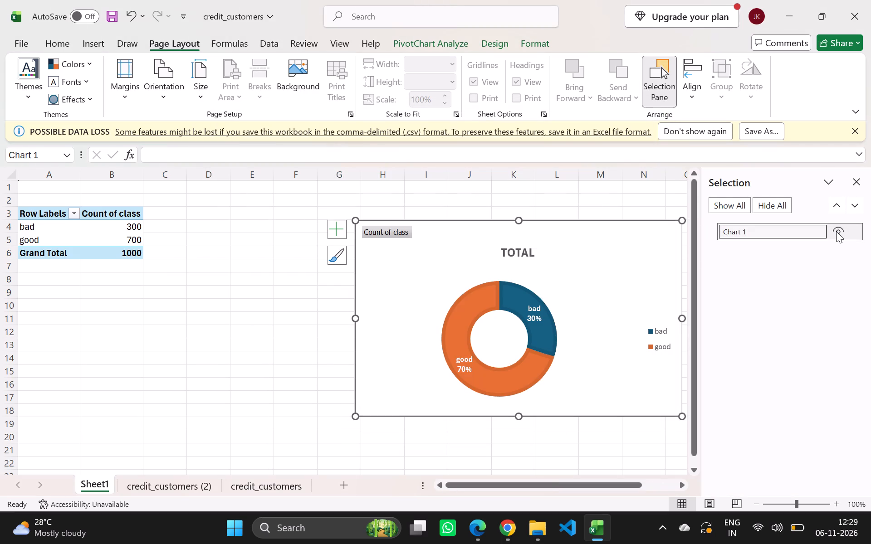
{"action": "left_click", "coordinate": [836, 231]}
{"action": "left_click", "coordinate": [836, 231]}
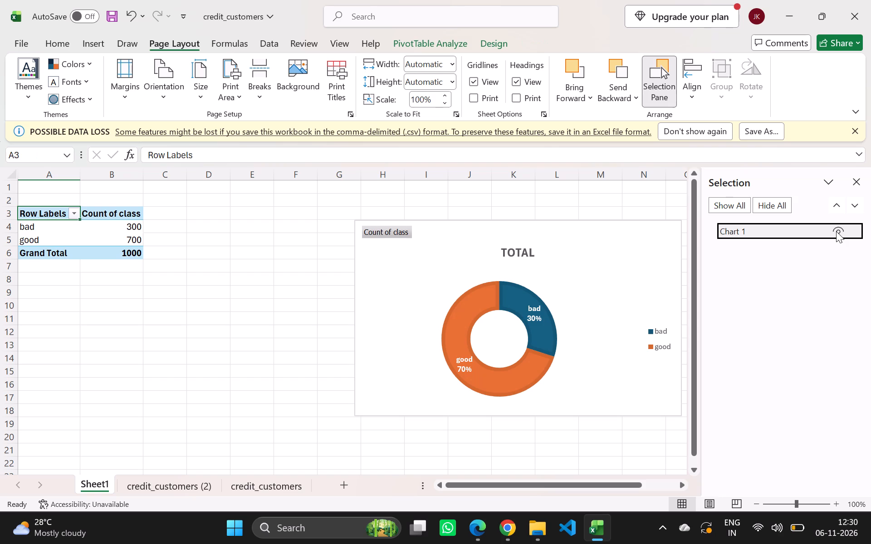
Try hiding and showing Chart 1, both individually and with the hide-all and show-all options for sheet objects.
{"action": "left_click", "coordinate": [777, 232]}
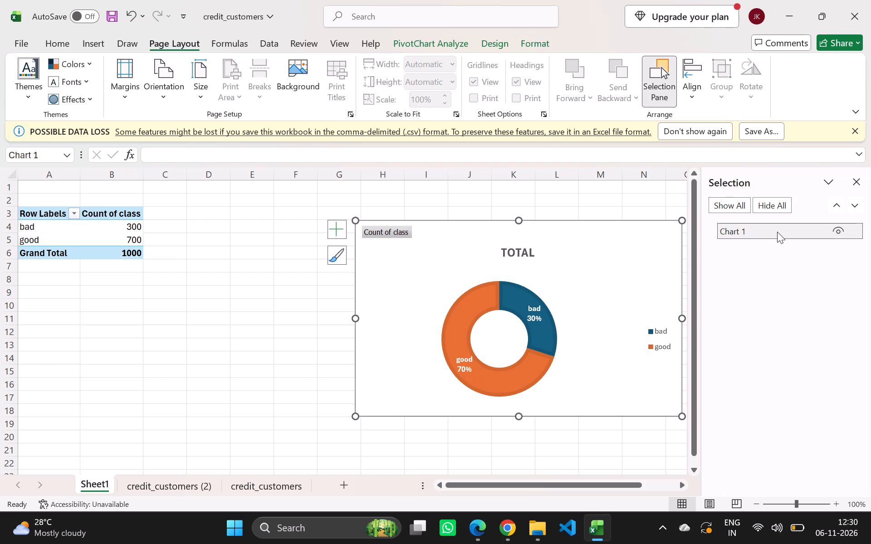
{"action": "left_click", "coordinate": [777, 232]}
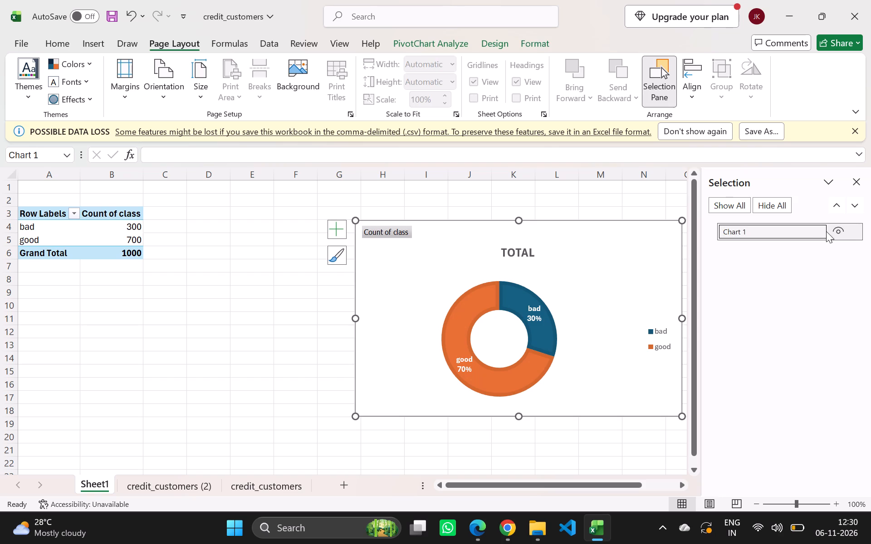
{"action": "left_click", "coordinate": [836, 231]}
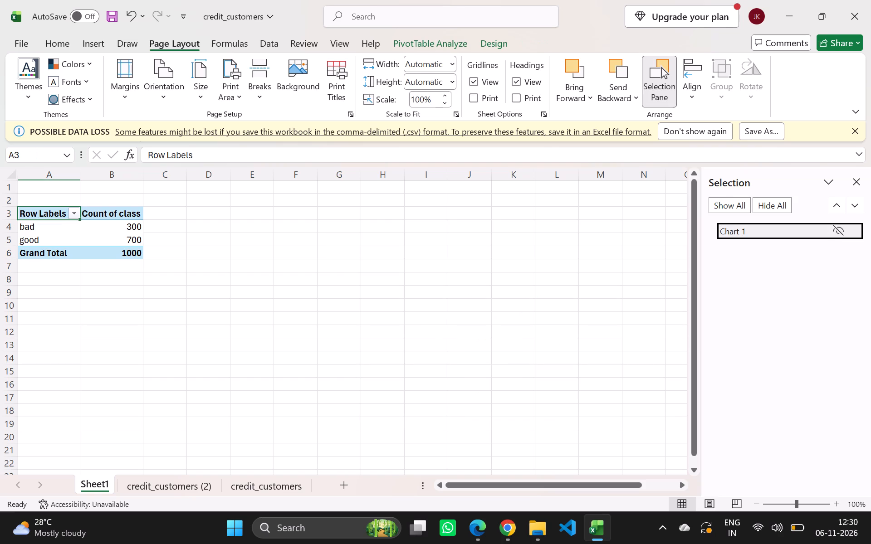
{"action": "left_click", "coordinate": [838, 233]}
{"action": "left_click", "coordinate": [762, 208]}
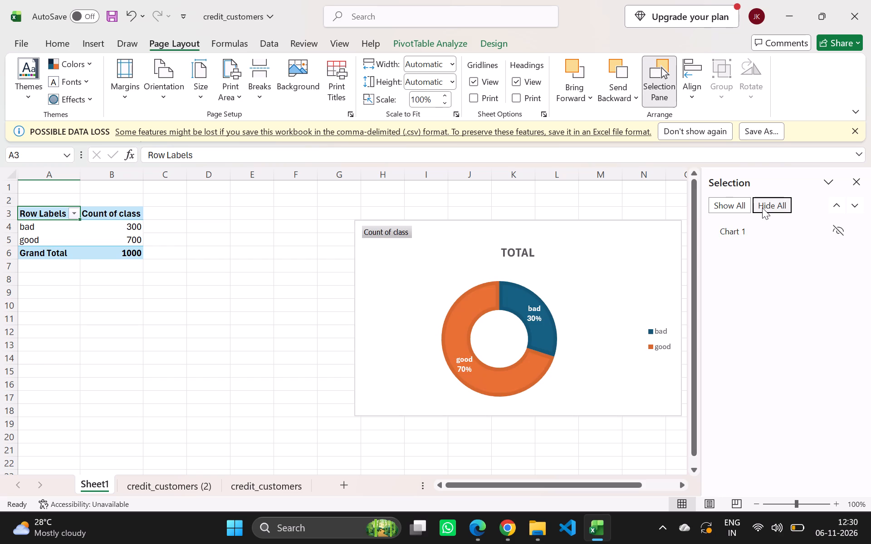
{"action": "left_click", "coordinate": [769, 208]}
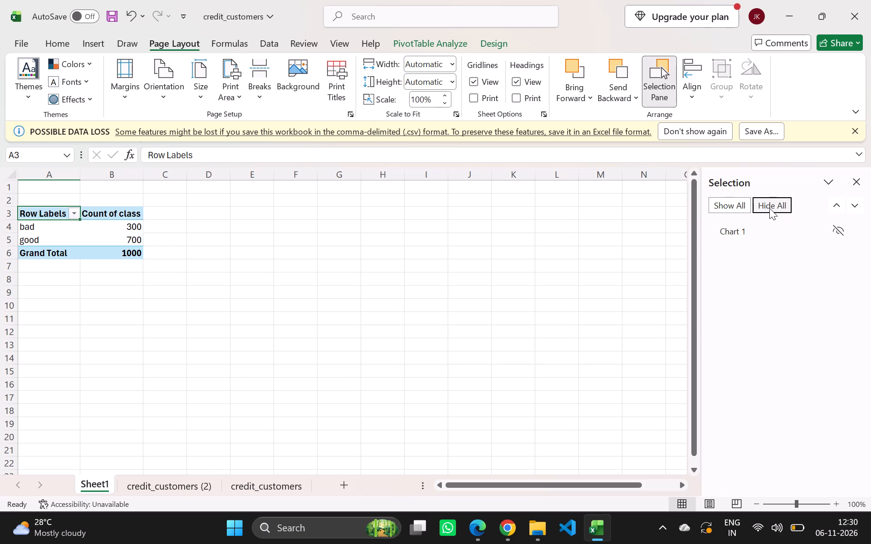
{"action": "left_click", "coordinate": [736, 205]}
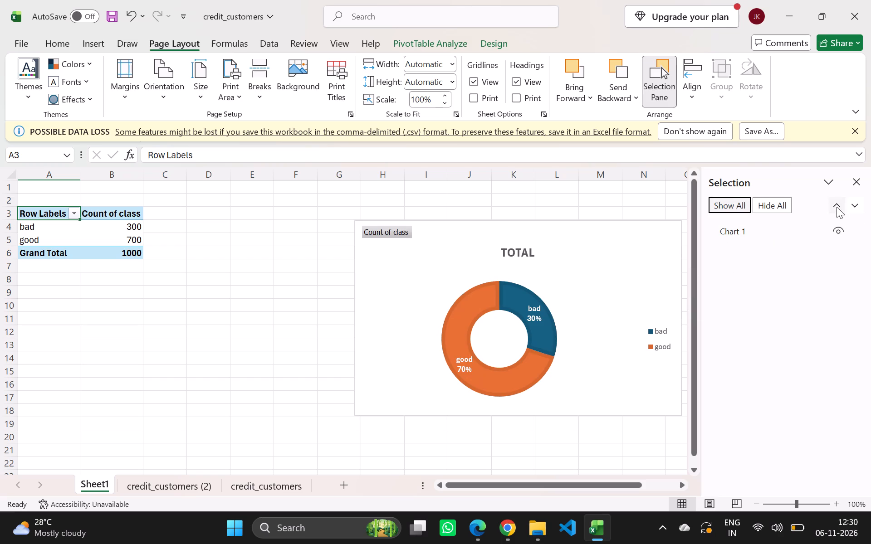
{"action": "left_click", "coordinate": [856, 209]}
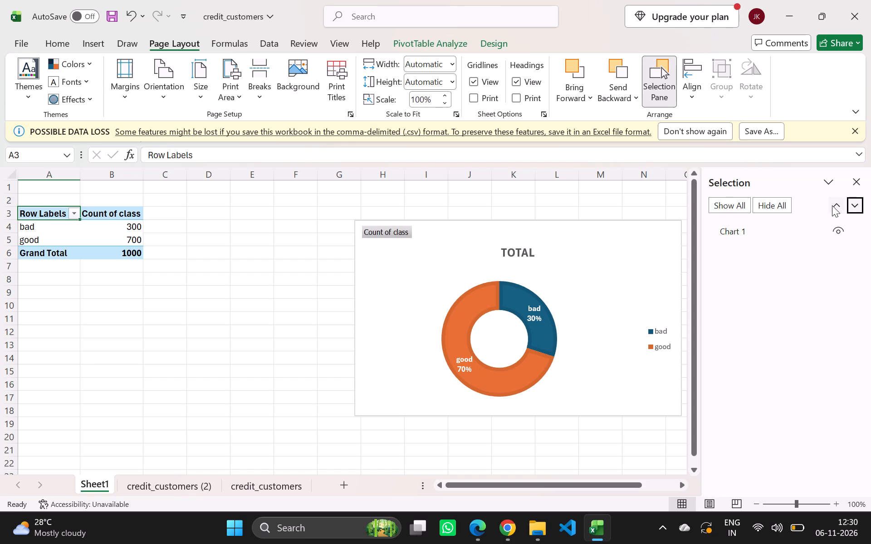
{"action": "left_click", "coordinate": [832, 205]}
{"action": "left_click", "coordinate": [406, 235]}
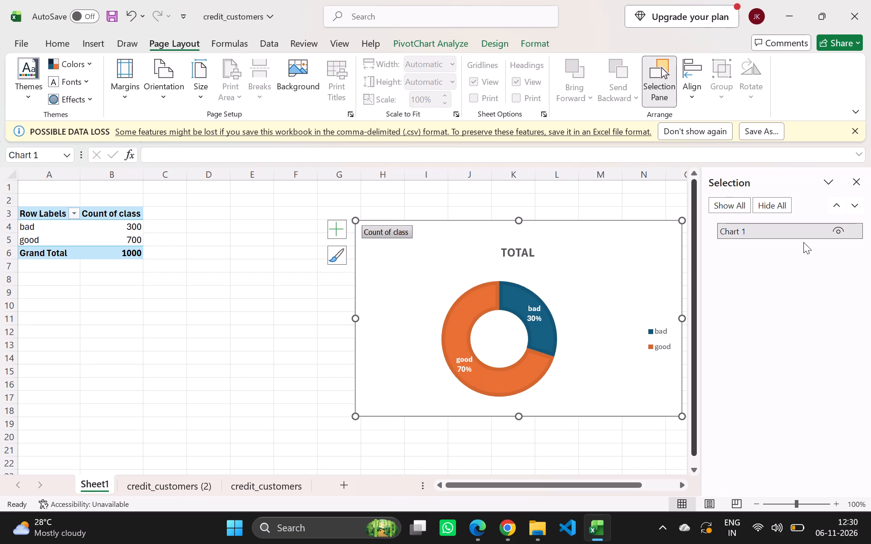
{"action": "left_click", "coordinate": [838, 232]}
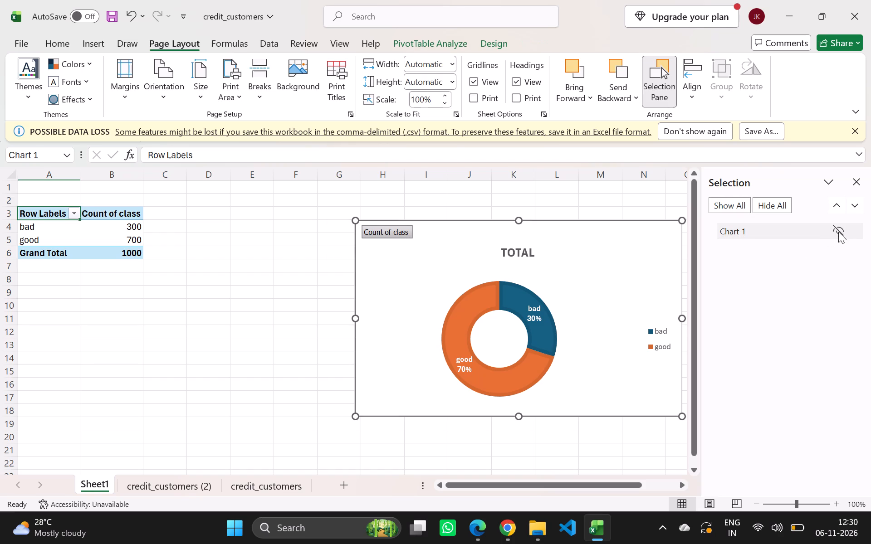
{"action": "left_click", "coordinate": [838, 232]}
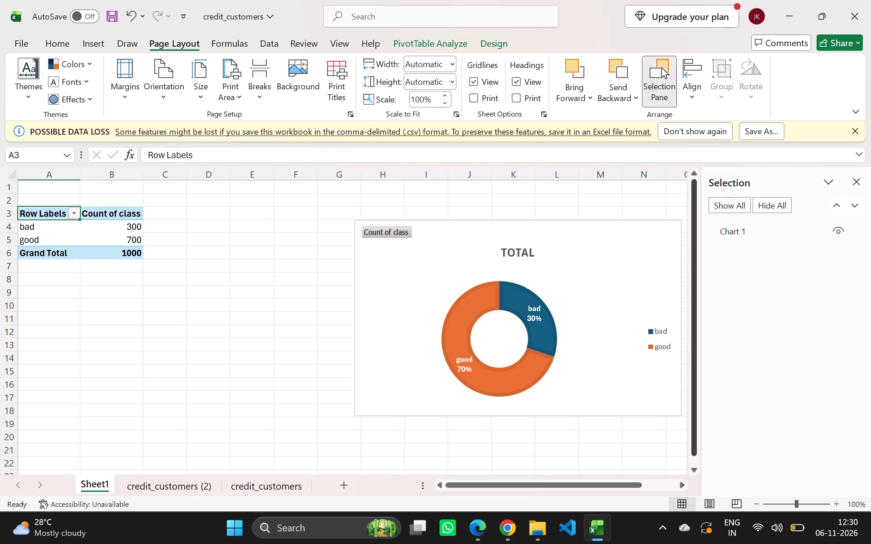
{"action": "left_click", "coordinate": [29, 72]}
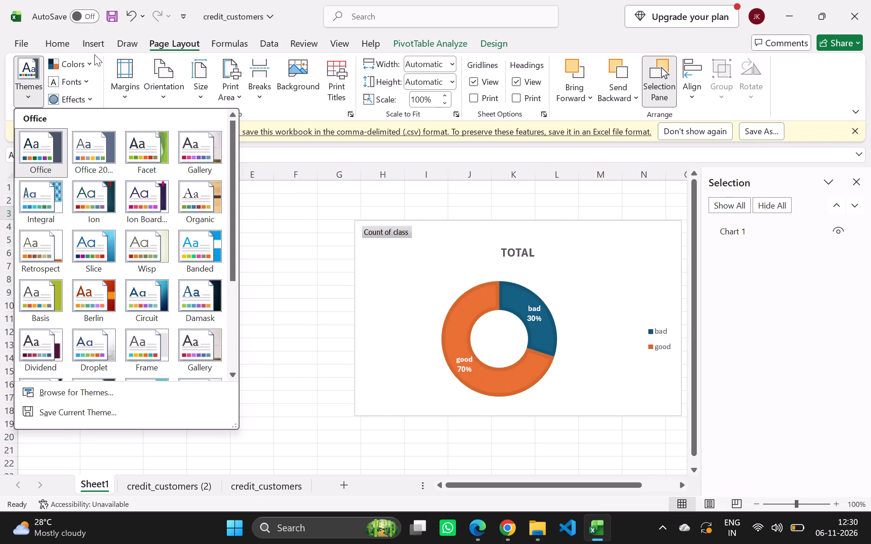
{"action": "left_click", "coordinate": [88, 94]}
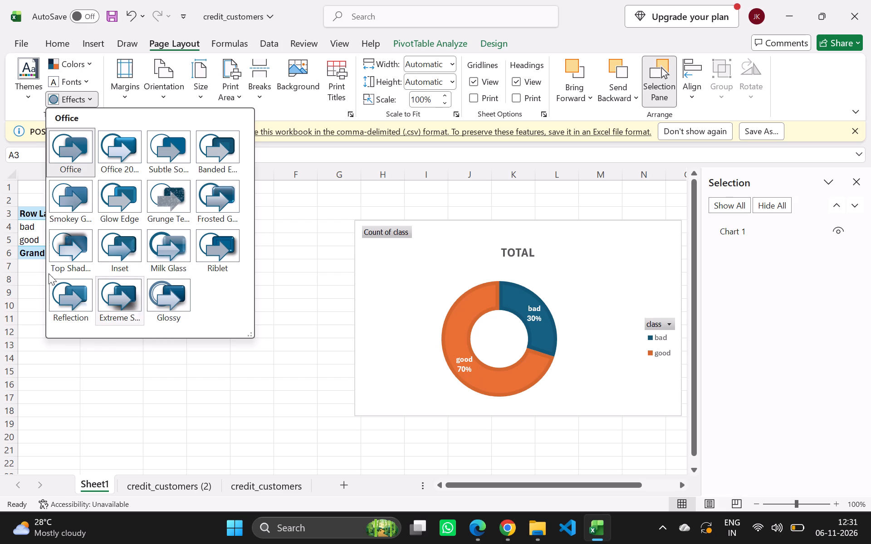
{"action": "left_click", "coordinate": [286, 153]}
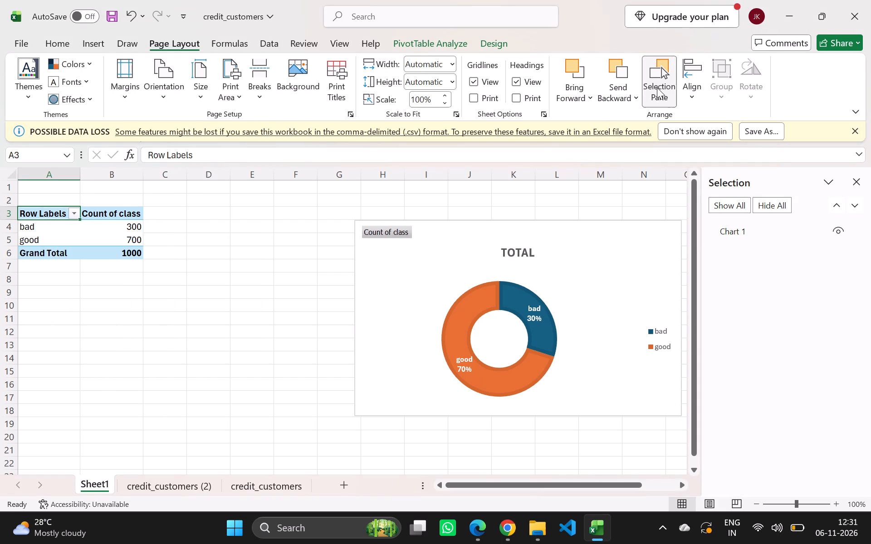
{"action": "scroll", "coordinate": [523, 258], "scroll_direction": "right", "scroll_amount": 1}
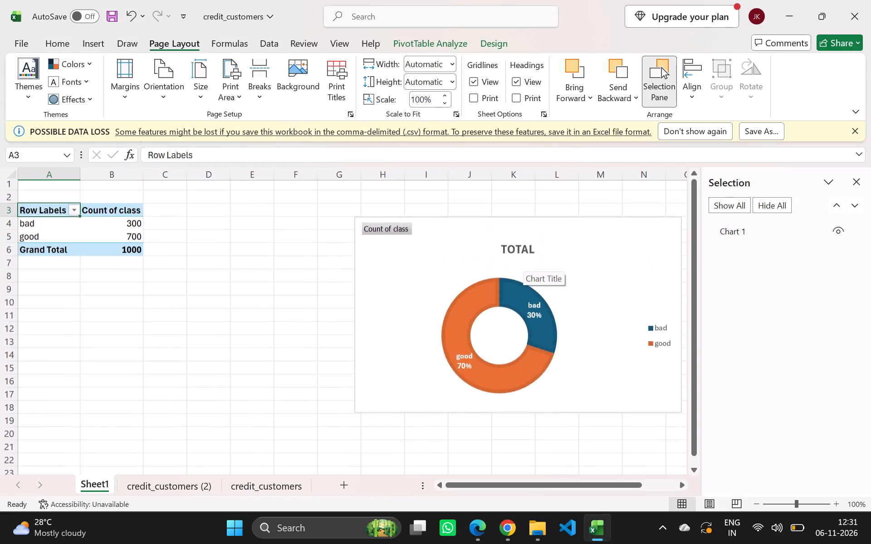
{"action": "left_click", "coordinate": [463, 521]}
{"action": "scroll", "coordinate": [534, 301], "scroll_direction": "down", "scroll_amount": 4}
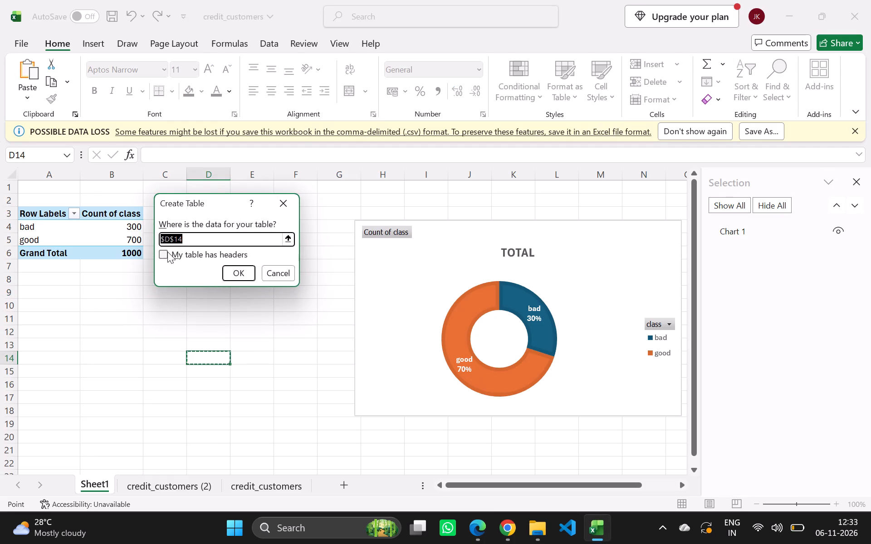
{"action": "left_click", "coordinate": [166, 253]}
{"action": "left_click", "coordinate": [235, 273]}
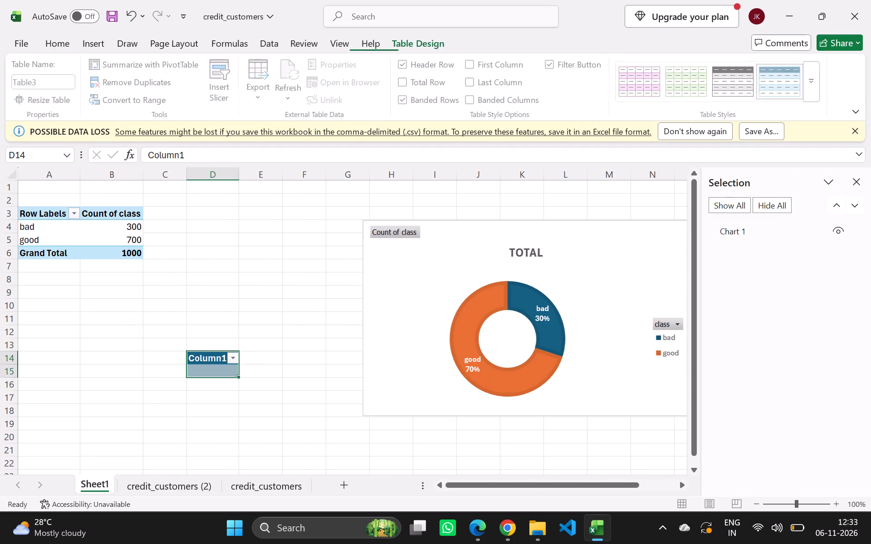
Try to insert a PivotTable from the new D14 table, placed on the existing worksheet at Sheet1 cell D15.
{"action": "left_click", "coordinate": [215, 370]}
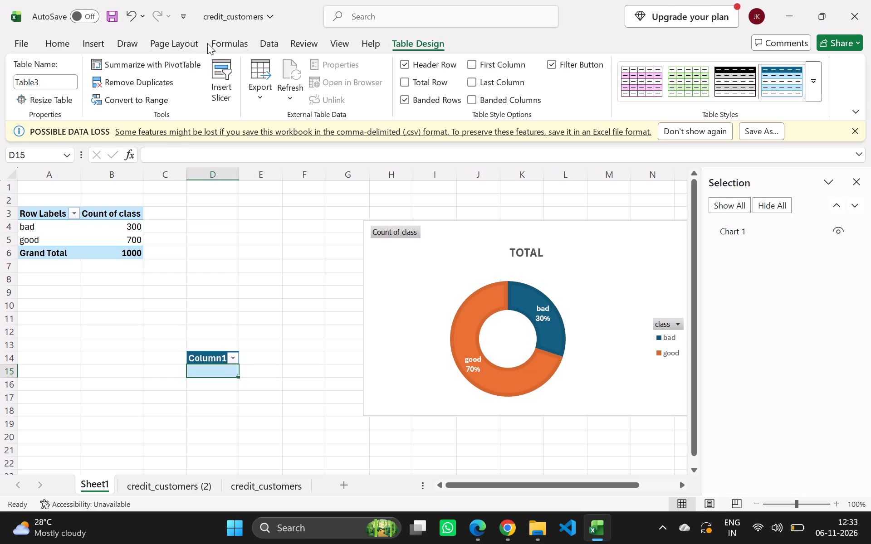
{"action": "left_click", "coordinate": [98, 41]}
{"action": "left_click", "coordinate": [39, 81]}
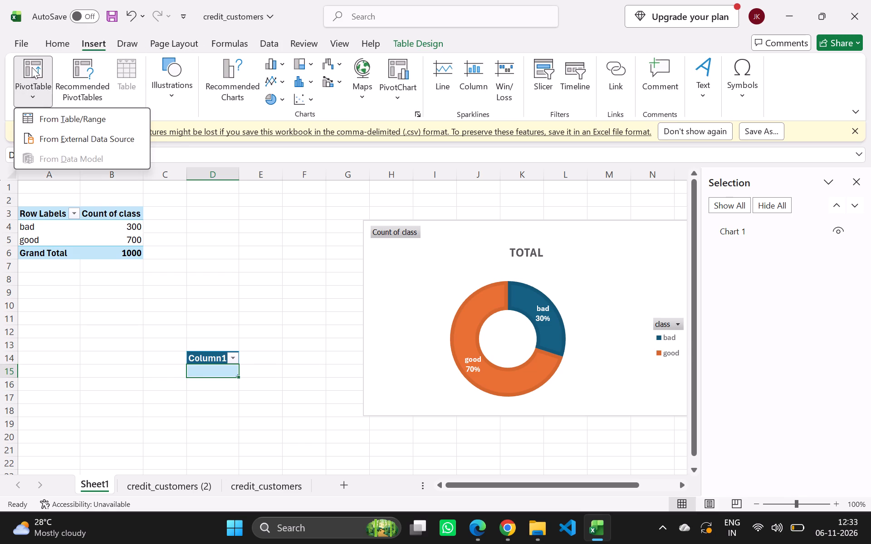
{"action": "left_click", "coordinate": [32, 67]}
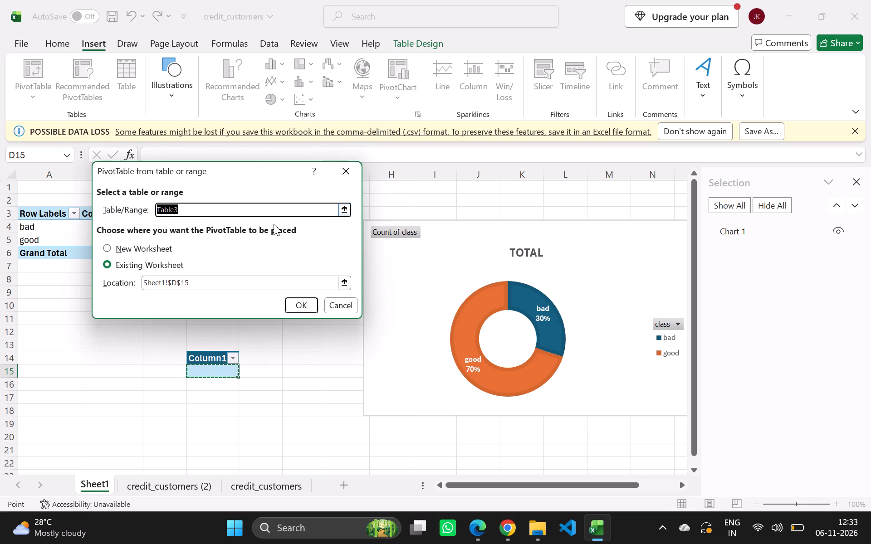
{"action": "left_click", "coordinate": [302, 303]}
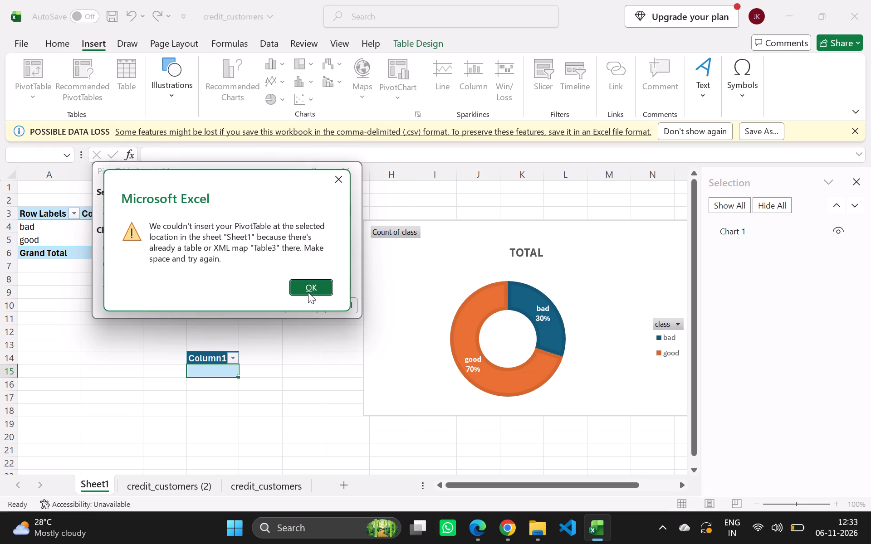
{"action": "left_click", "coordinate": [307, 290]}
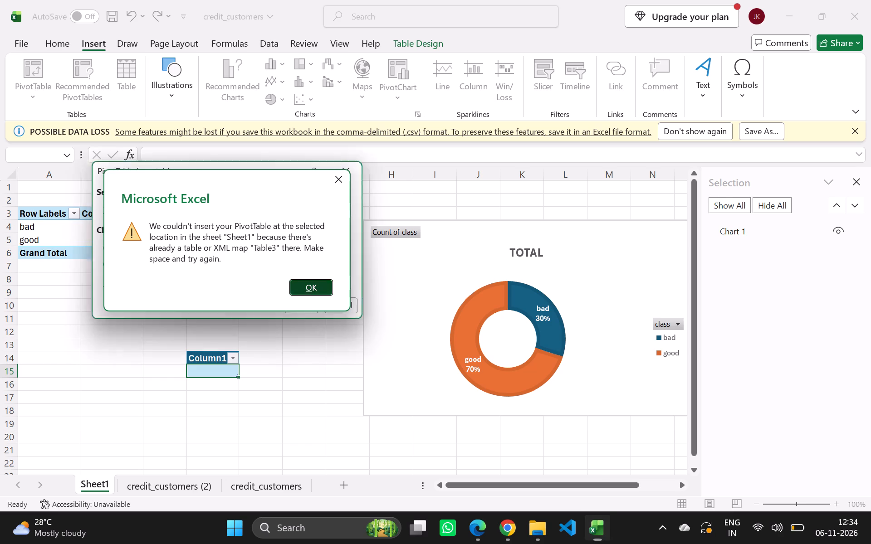
Add a new blank worksheet directly after the credit_customers (2) sheet.
{"action": "left_click", "coordinate": [266, 472]}
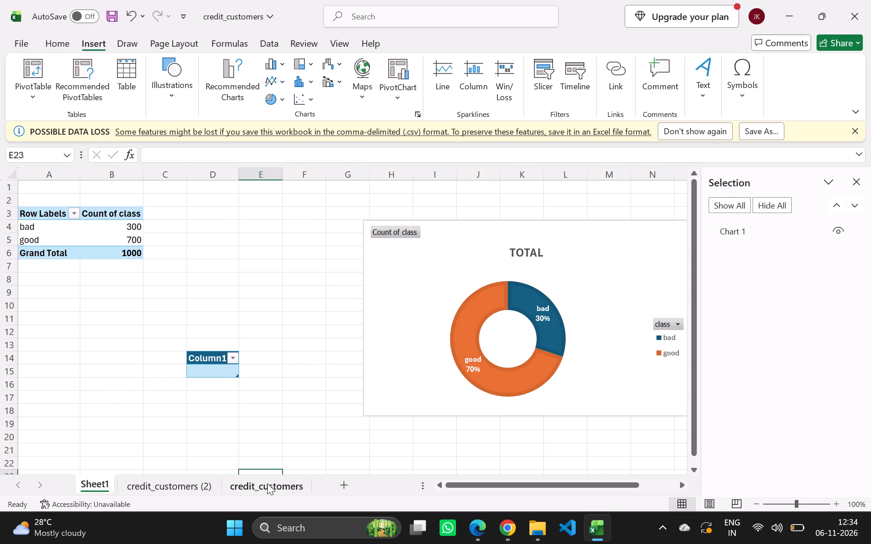
{"action": "left_click", "coordinate": [267, 483]}
{"action": "left_click", "coordinate": [198, 481]}
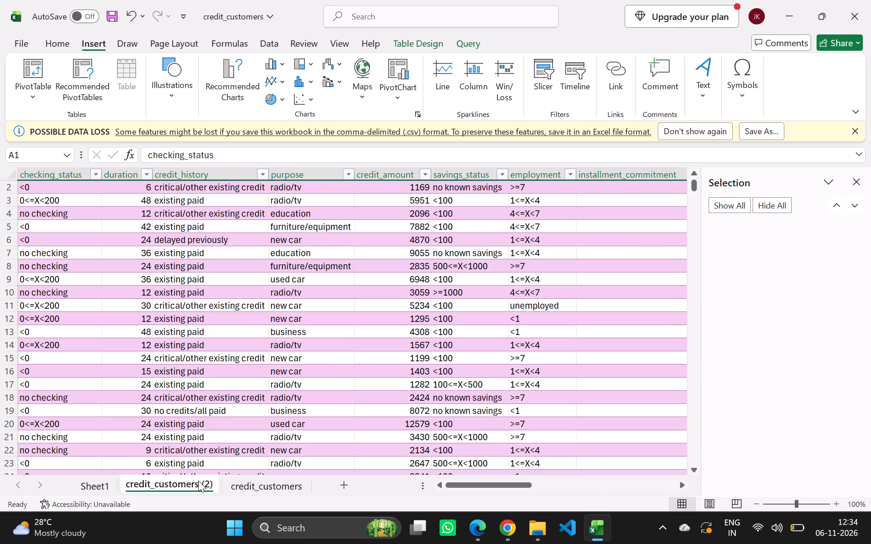
{"action": "left_click", "coordinate": [347, 484]}
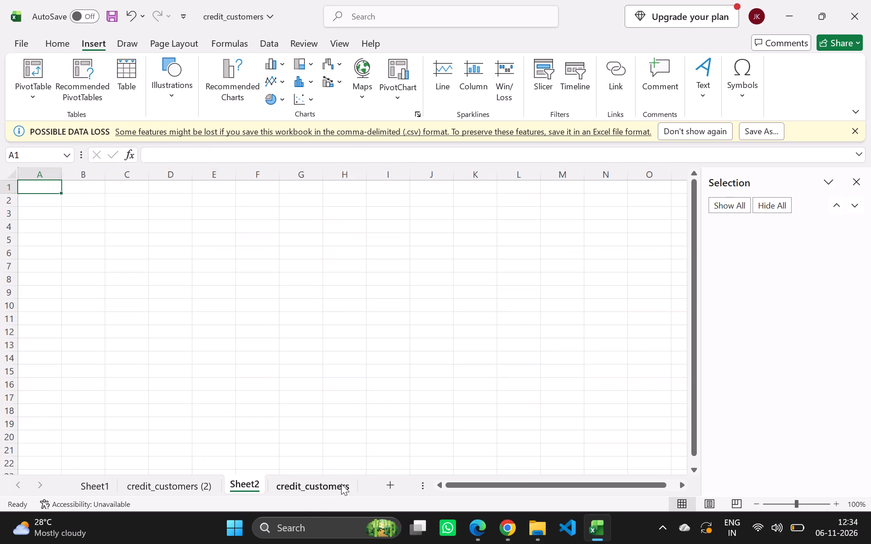
Create a table from the empty cell C5 on the new Sheet2, with the headers option enabled.
{"action": "left_click", "coordinate": [135, 237]}
{"action": "key", "text": "ctrl+t"}
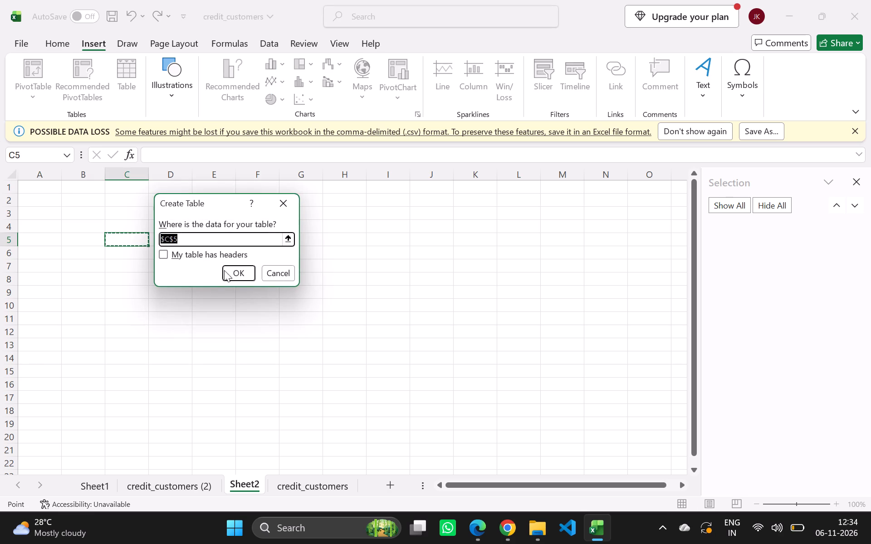
{"action": "left_click", "coordinate": [164, 254]}
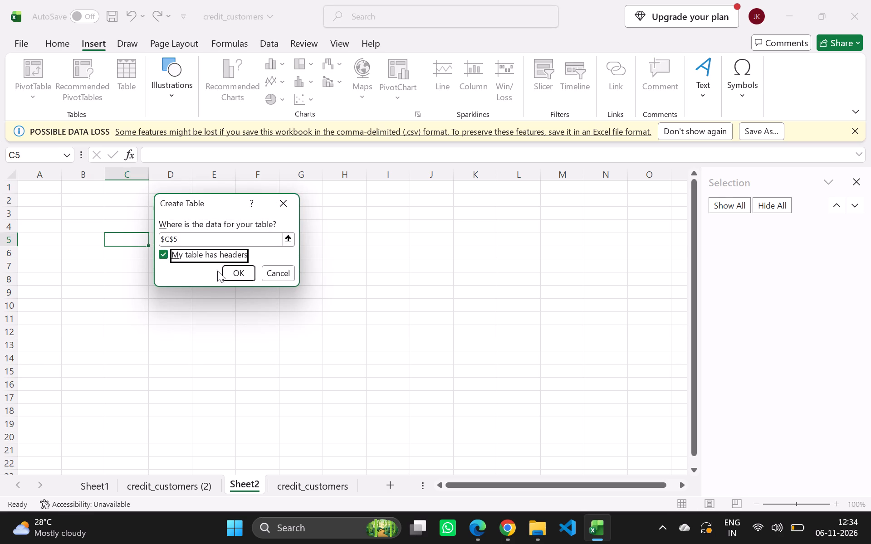
{"action": "left_click", "coordinate": [235, 270]}
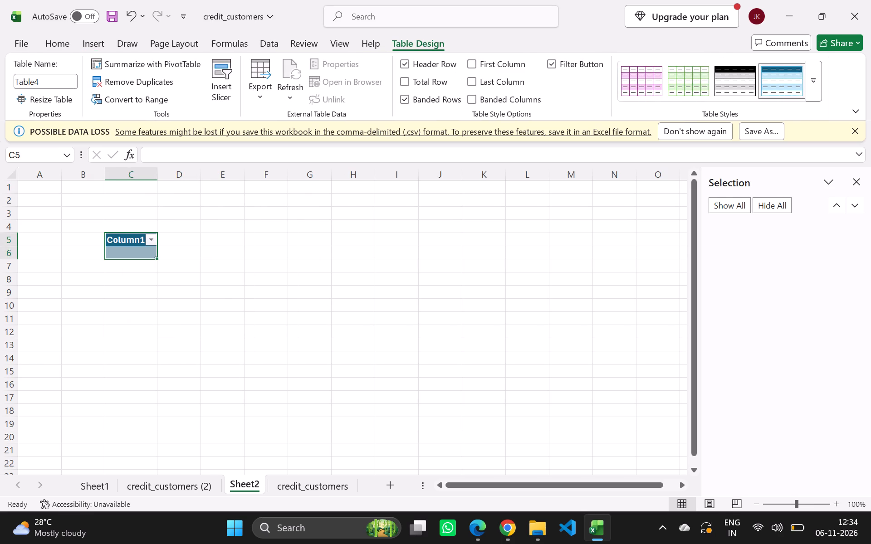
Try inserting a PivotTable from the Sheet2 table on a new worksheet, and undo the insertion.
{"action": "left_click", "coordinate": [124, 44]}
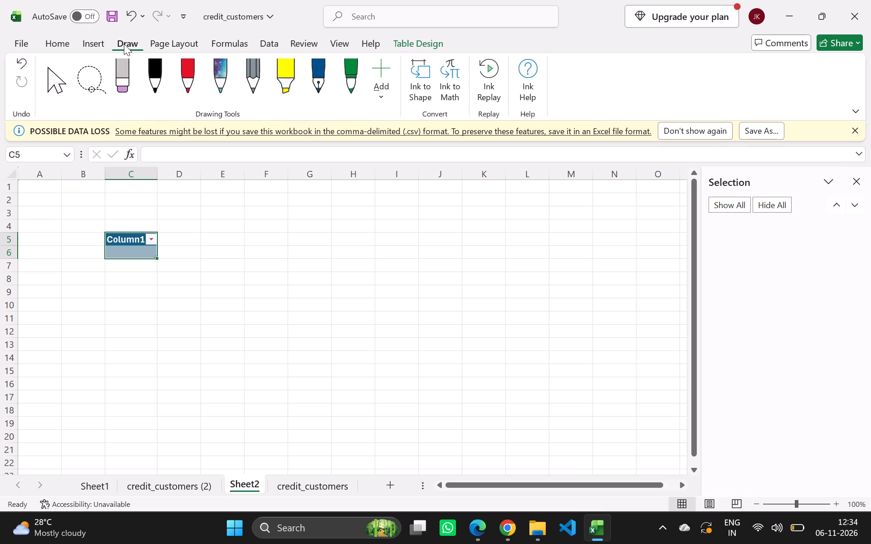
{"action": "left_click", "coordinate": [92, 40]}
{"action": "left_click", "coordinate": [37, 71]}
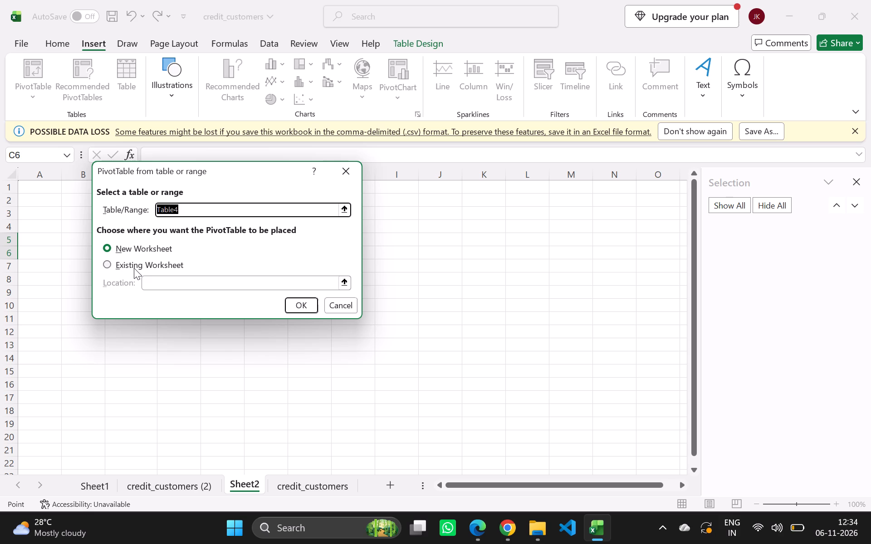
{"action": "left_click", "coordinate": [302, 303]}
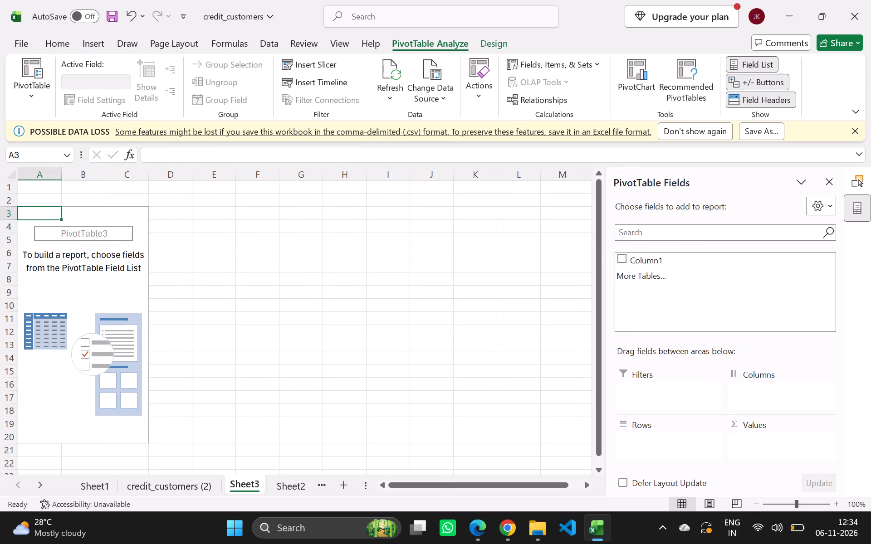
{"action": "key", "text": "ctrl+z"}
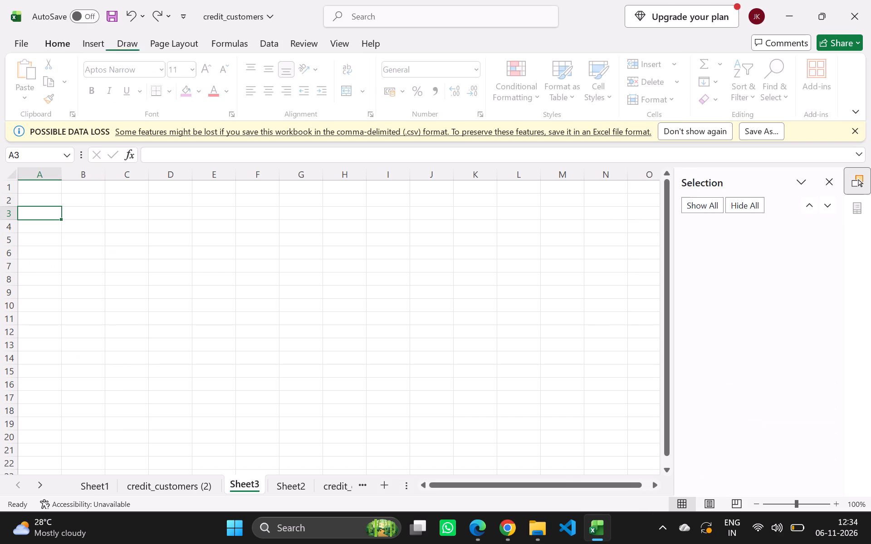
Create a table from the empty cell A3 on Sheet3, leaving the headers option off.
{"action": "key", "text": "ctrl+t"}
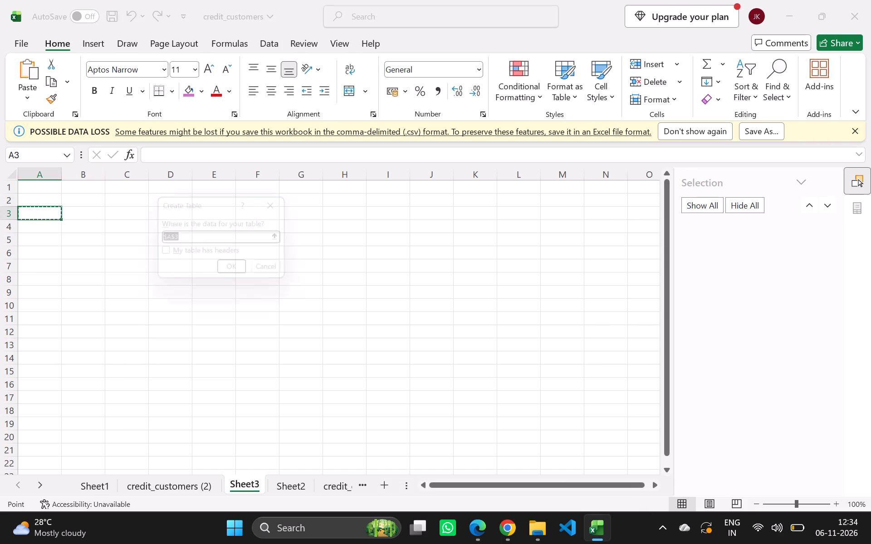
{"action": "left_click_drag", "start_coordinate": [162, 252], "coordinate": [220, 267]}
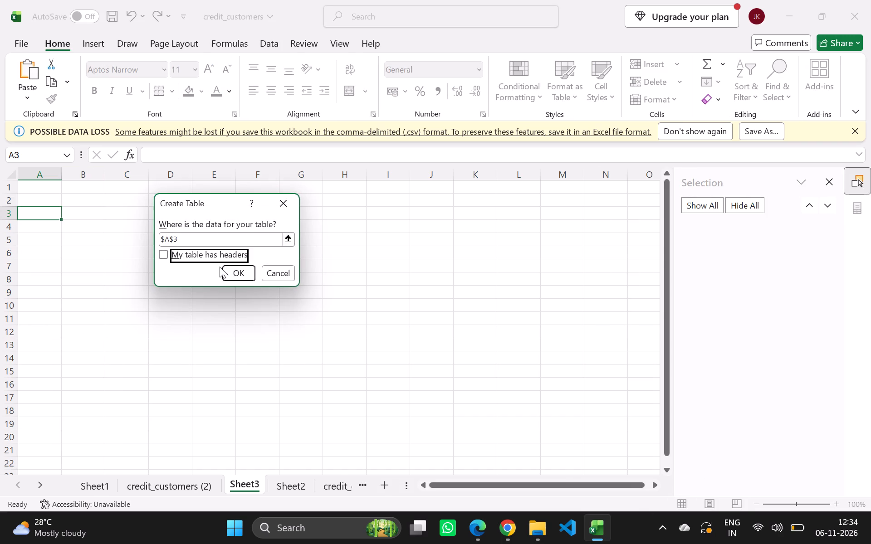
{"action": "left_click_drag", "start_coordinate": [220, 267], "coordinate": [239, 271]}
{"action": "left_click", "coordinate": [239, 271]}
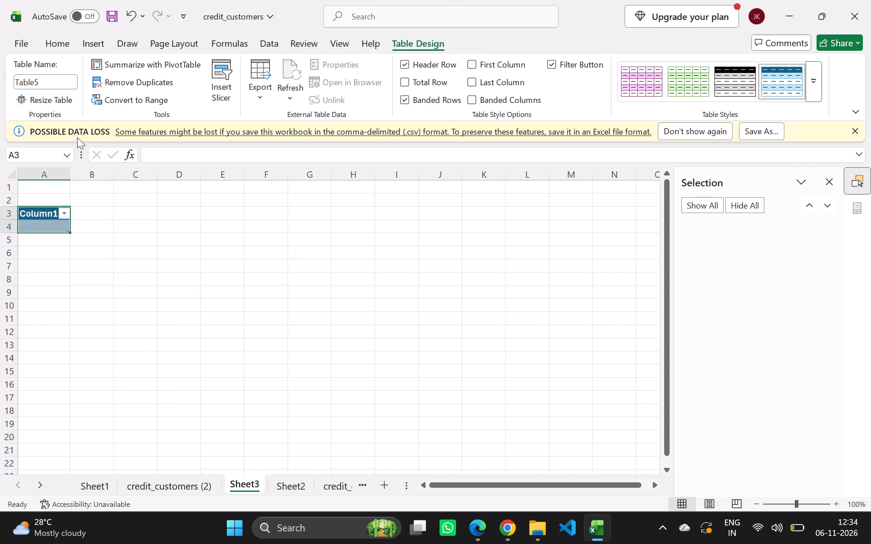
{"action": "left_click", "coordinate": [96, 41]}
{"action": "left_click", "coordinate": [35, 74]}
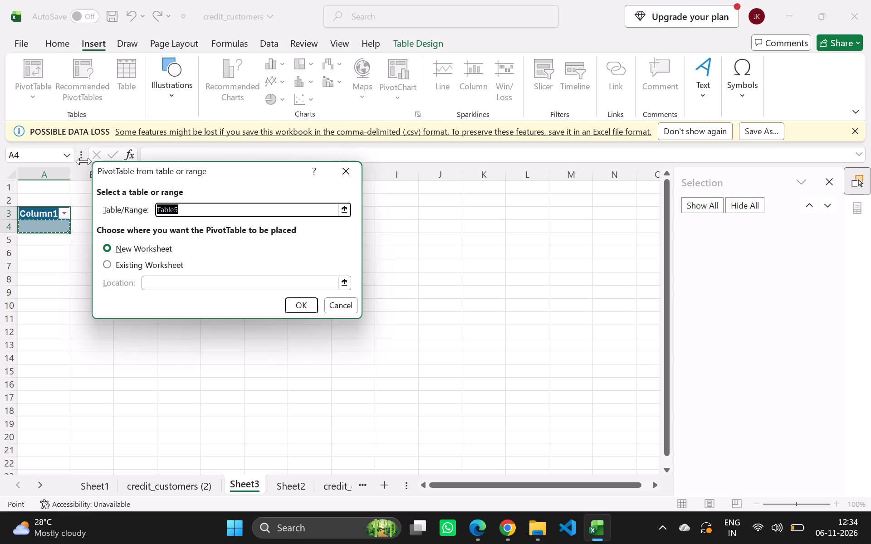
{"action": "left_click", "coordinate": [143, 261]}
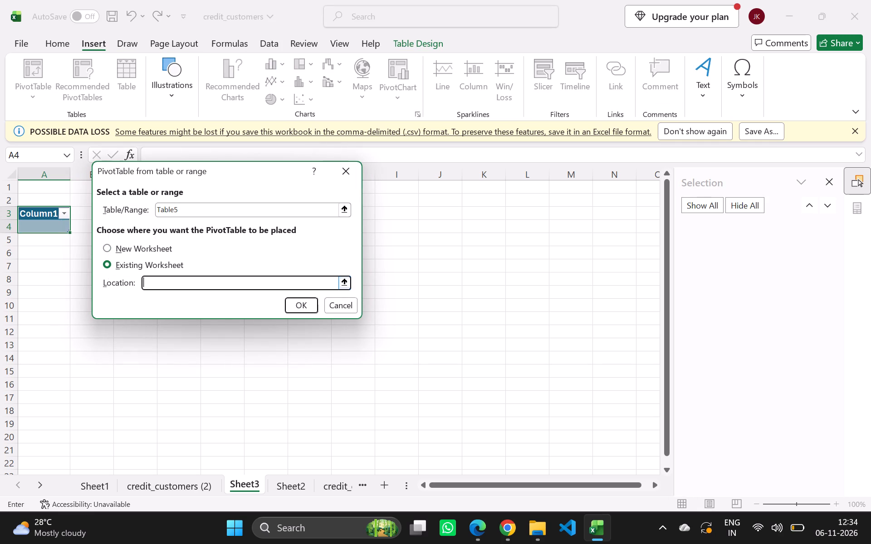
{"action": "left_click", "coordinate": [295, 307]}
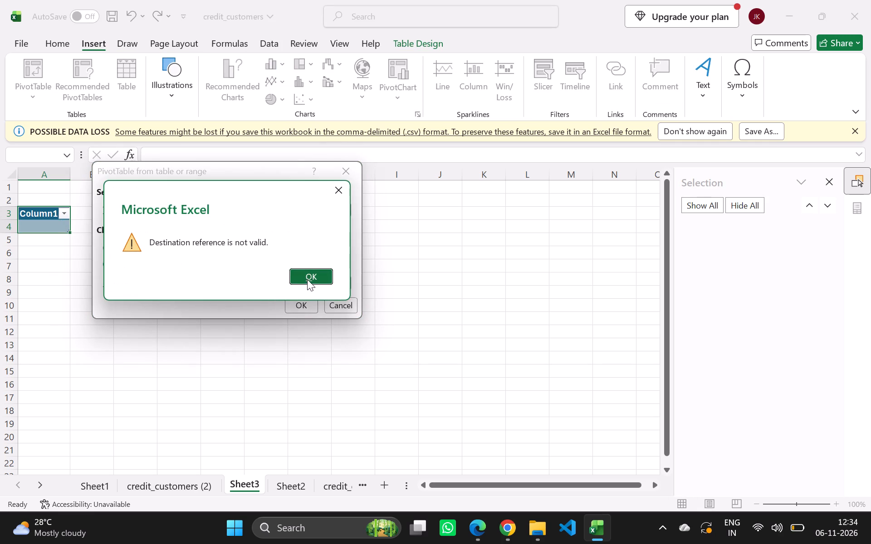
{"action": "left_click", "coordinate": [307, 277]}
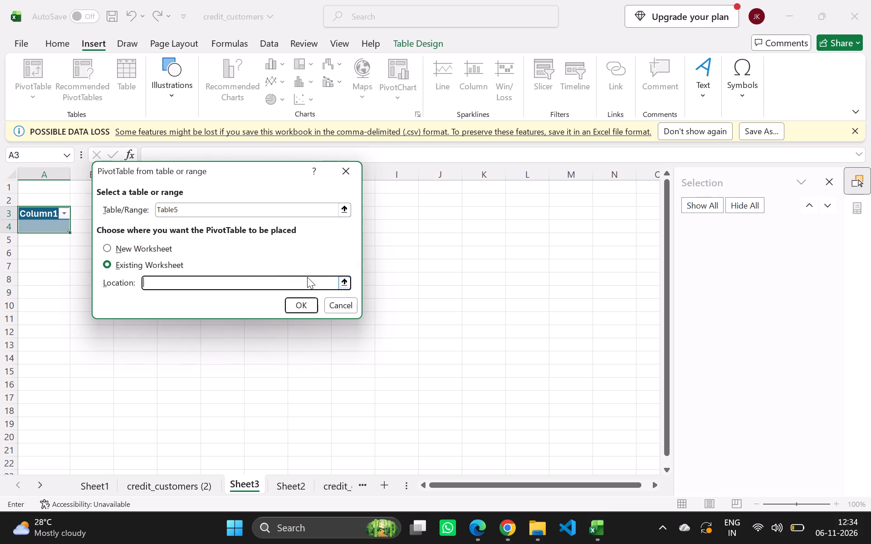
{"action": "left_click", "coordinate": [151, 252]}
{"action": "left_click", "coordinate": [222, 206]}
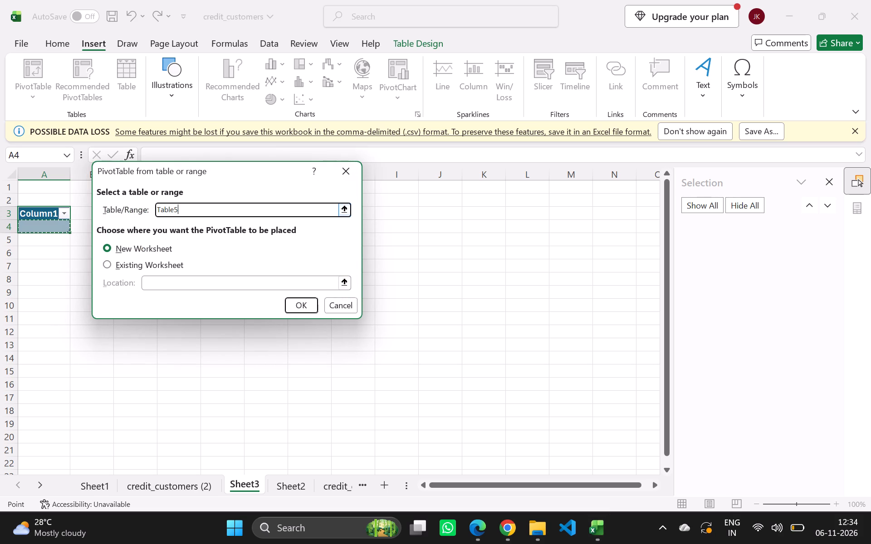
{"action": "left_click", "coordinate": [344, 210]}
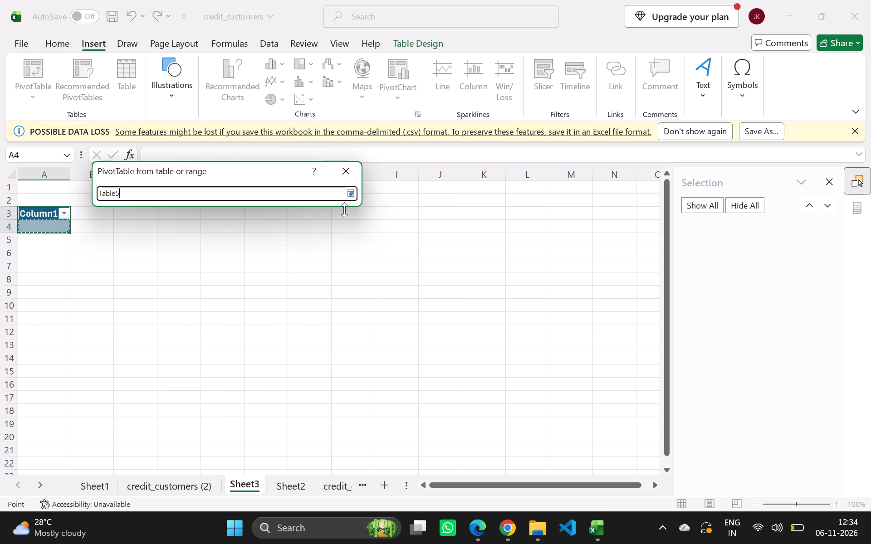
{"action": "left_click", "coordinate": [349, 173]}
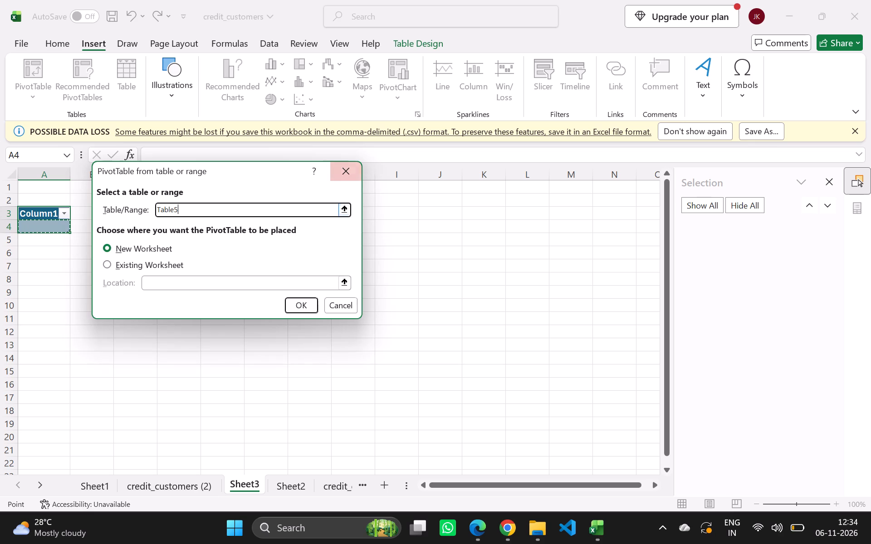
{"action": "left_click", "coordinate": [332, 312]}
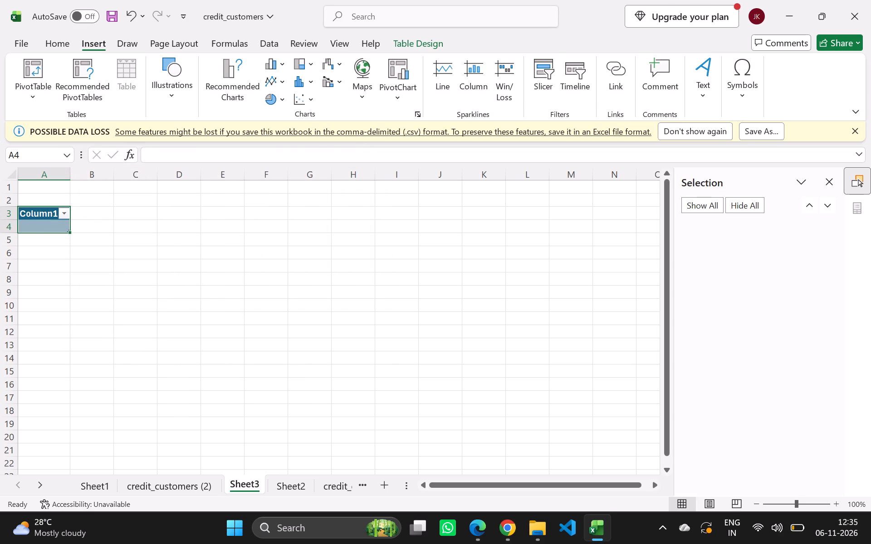
Undo the Sheet3 table and the earlier sheet and table additions, back to Sheet1 with the doughnut chart and an empty cell D14.
{"action": "key", "text": "ctrl+z"}
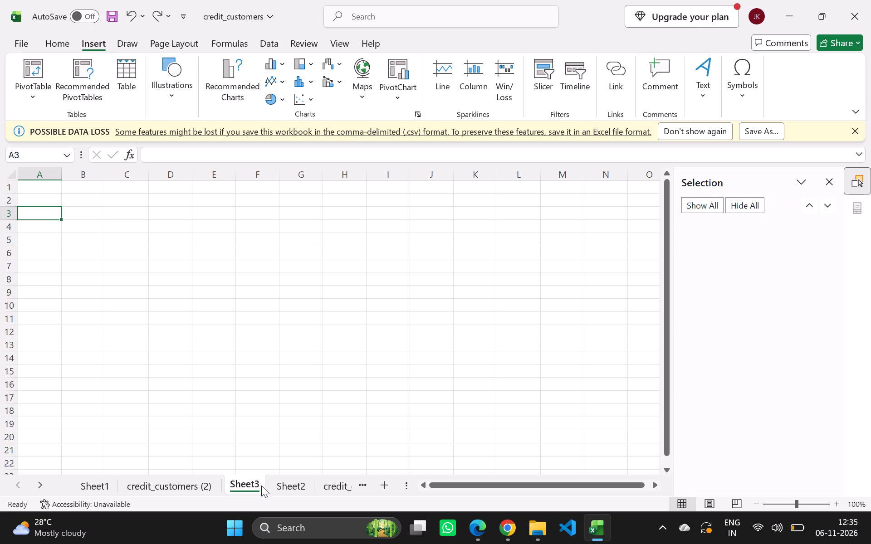
{"action": "key", "text": "ctrl+z"}
{"action": "key", "text": "ctrl+z"}
{"action": "key", "text": "ctrl+z"}
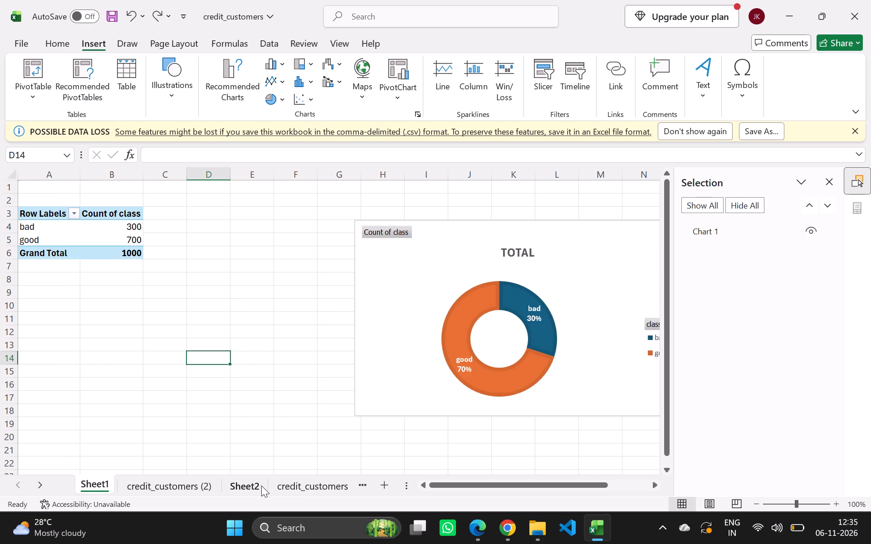
Undo the doughnut chart and the Count of class value on Sheet1, back to the PivotTable with only class in Rows.
{"action": "key", "text": "ctrl+z"}
{"action": "key", "text": "ctrl+z"}
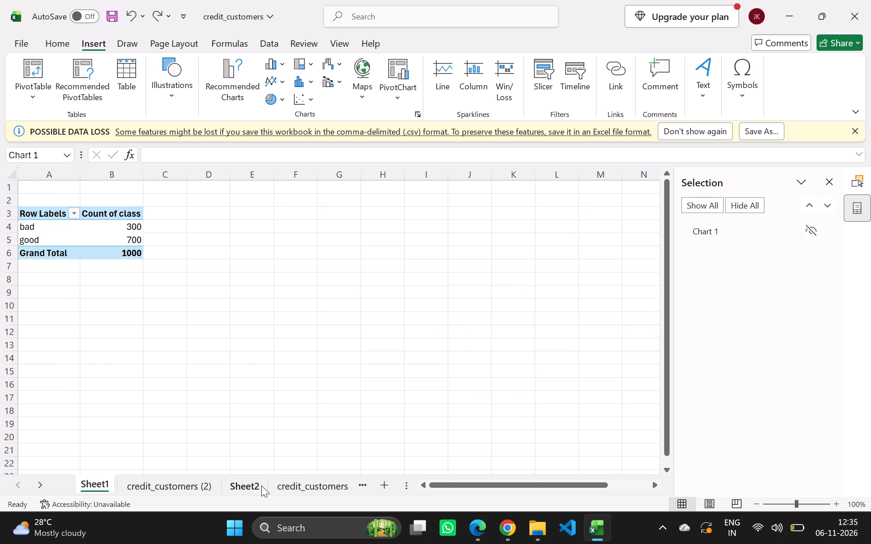
{"action": "key", "text": "ctrl+z"}
{"action": "key", "text": "ctrl+z"}
{"action": "key", "text": "ctrl+z"}
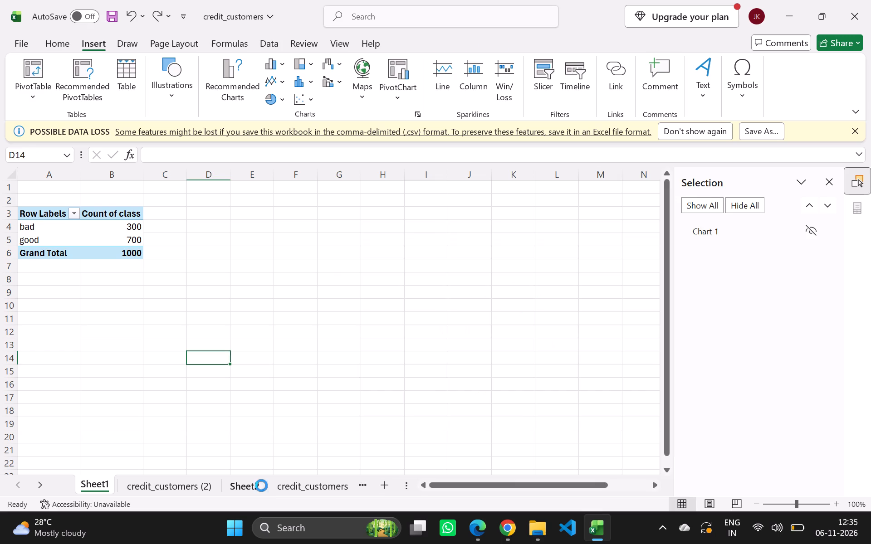
{"action": "key", "text": "ctrl+z"}
{"action": "key", "text": "ctrl+z"}
{"action": "key", "text": "ctrl+z"}
{"action": "key", "text": "ctrl+z"}
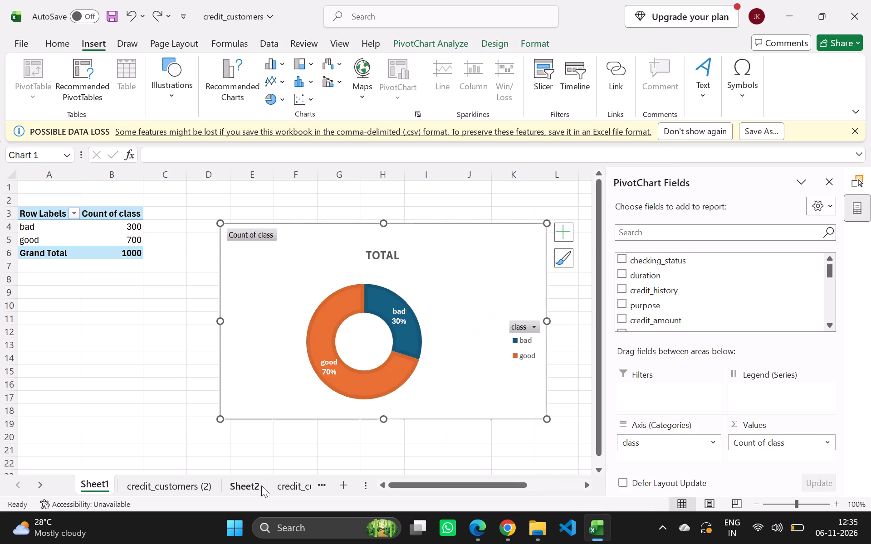
{"action": "key", "text": "ctrl+z"}
{"action": "key", "text": "ctrl+z"}
{"action": "key", "text": "ctrl+z"}
{"action": "key", "text": "ctrl+z"}
{"action": "key", "text": "ctrl+z"}
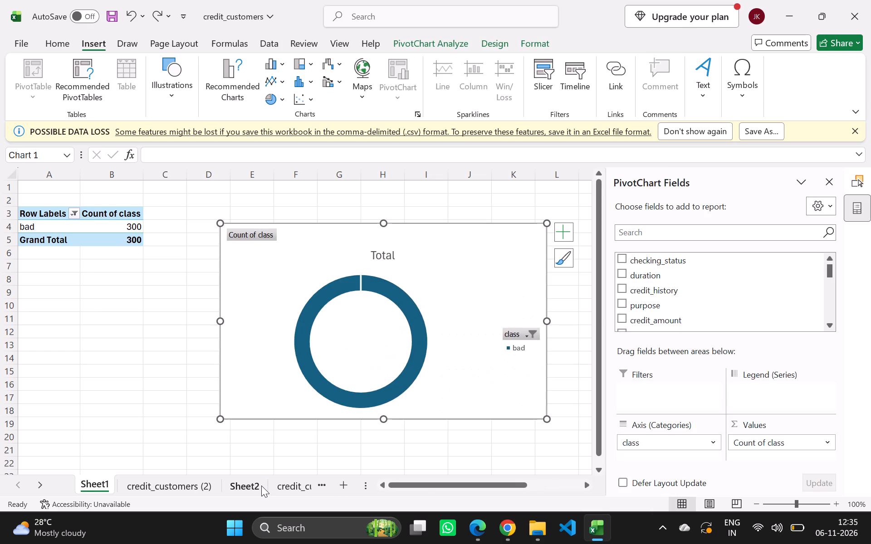
{"action": "key", "text": "ctrl+z"}
{"action": "key", "text": "ctrl+z"}
{"action": "key", "text": "ctrl+z"}
{"action": "key", "text": "ctrl+z"}
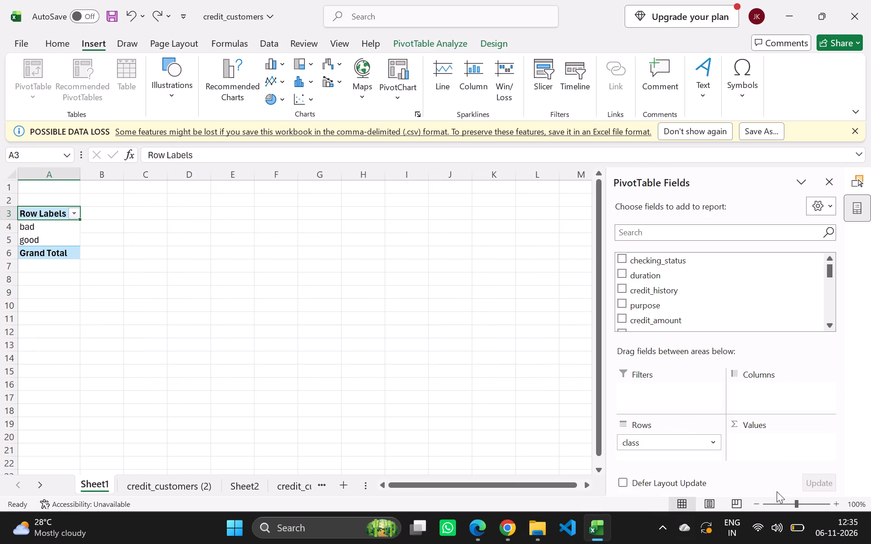
{"action": "scroll", "coordinate": [702, 308], "scroll_direction": "down", "scroll_amount": 1}
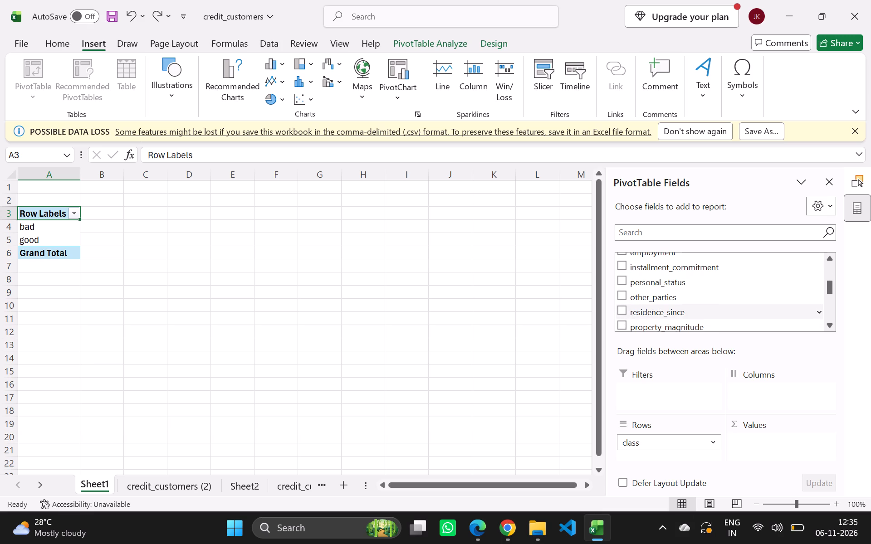
{"action": "scroll", "coordinate": [702, 308], "scroll_direction": "down", "scroll_amount": 1}
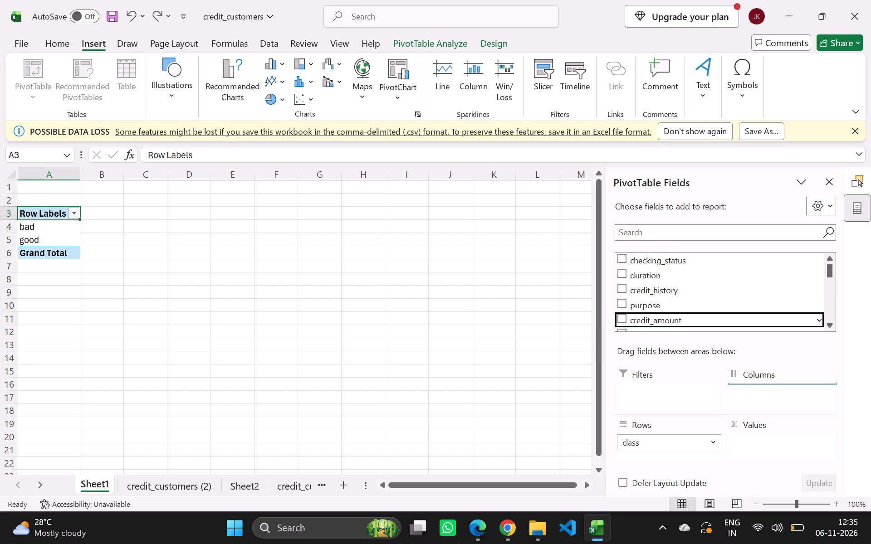
{"action": "left_click_drag", "start_coordinate": [743, 412], "coordinate": [764, 439]}
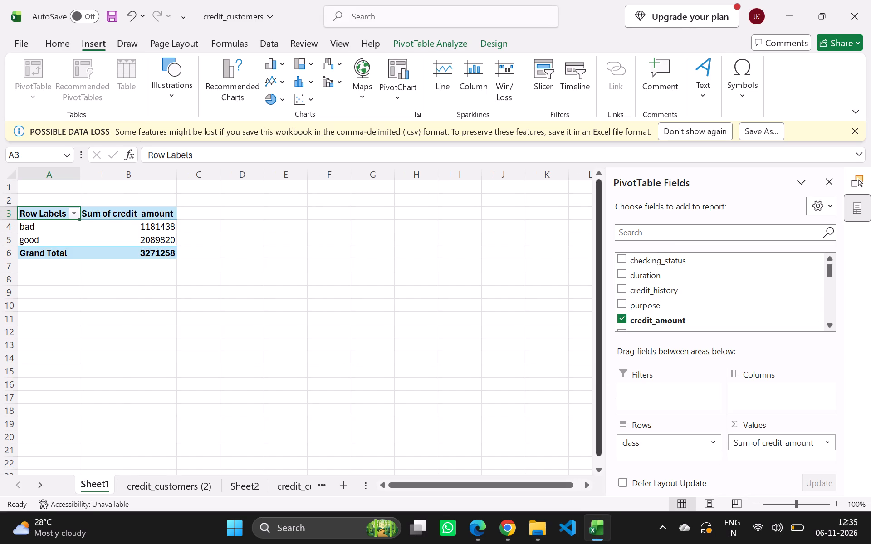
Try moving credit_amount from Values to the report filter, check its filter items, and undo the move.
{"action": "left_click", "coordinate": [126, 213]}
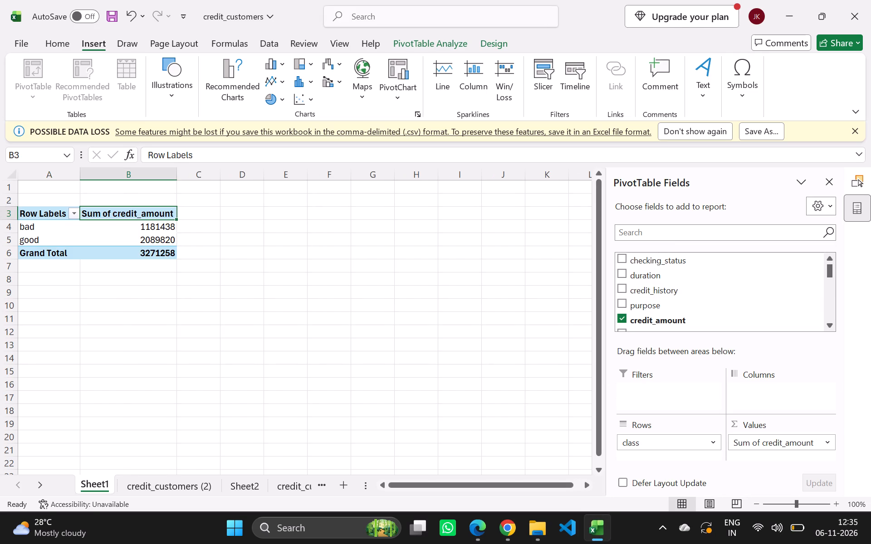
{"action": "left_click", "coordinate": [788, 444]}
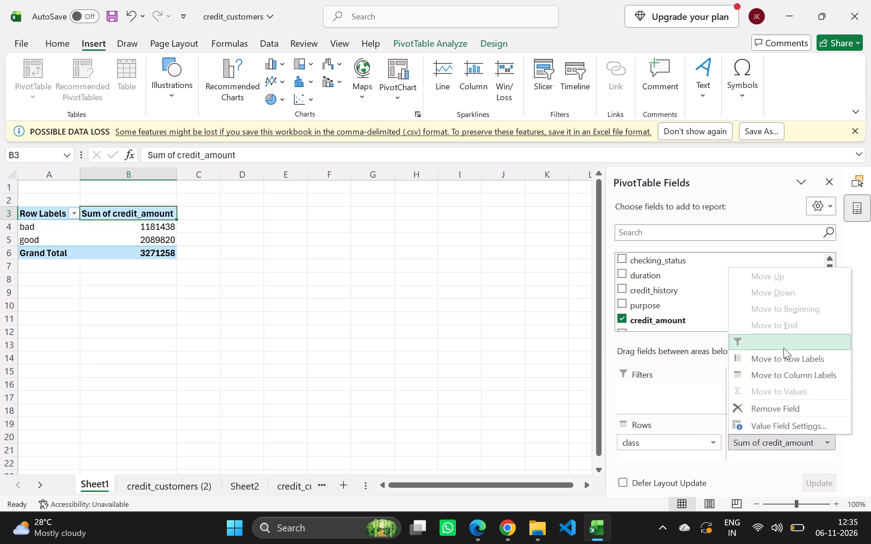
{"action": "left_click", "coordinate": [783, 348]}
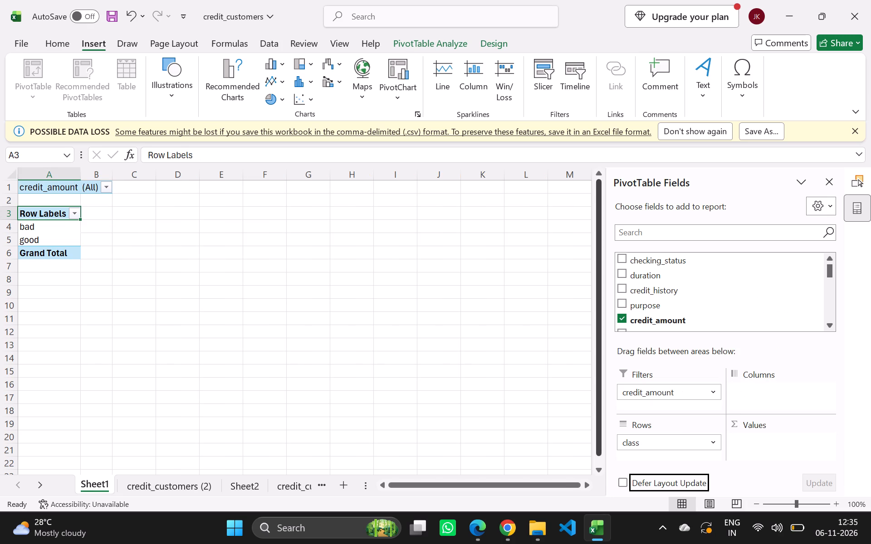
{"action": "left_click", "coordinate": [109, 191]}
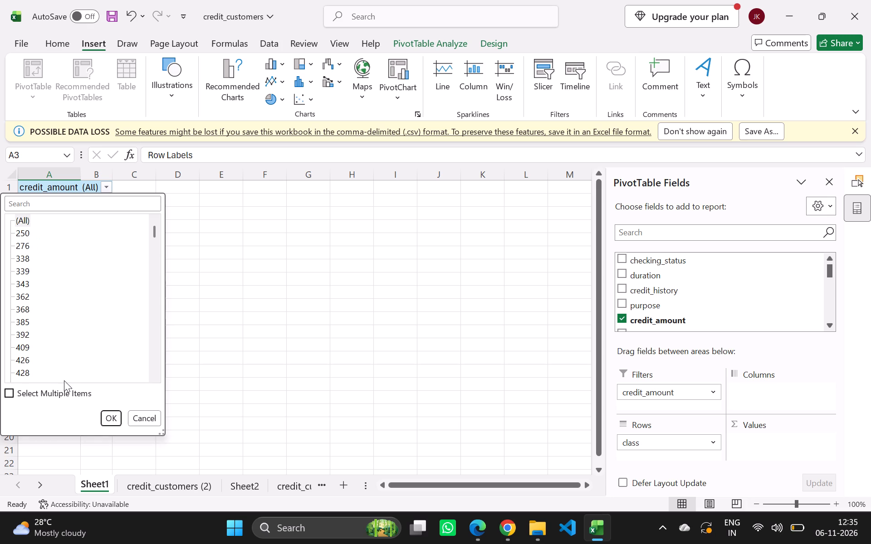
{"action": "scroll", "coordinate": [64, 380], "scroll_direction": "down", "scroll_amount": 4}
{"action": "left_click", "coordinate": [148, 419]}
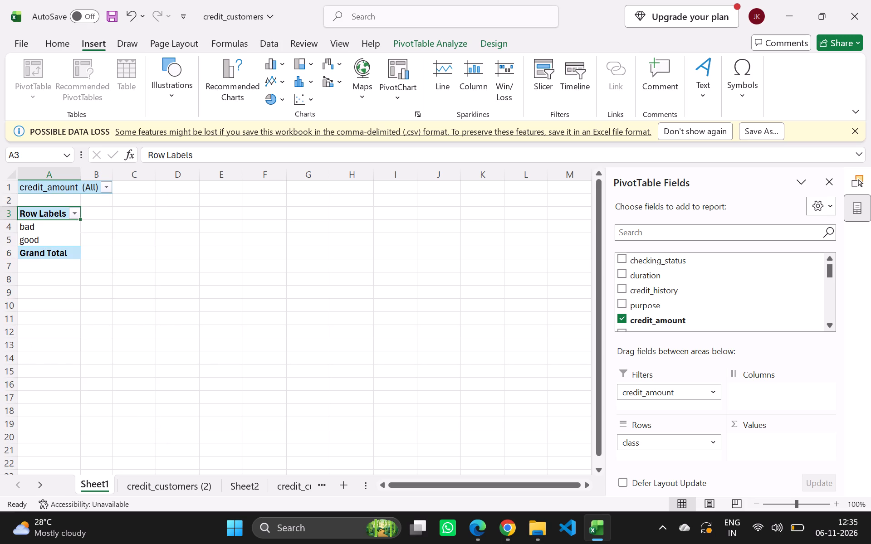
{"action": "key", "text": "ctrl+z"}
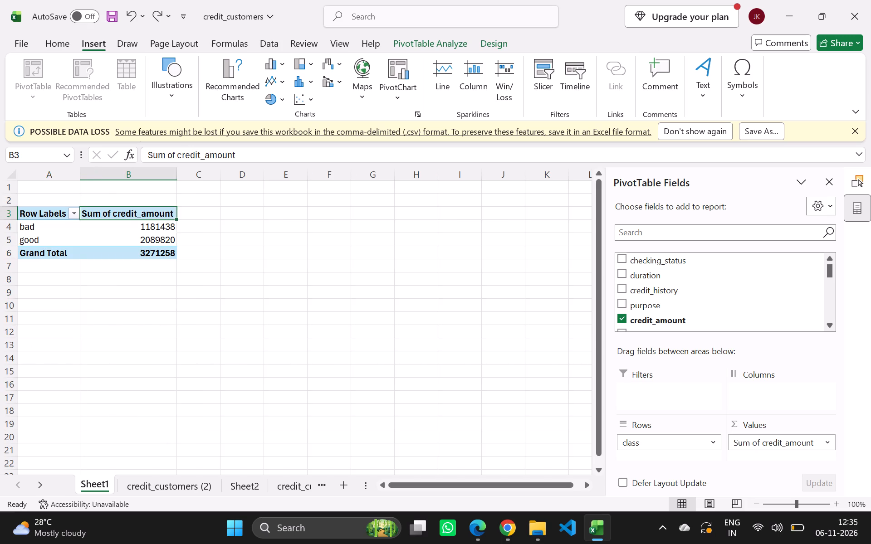
Change the summary calculation of the credit_amount values in the PivotTable from Sum to Average.
{"action": "left_click", "coordinate": [126, 213]}
{"action": "right_click", "coordinate": [126, 213]}
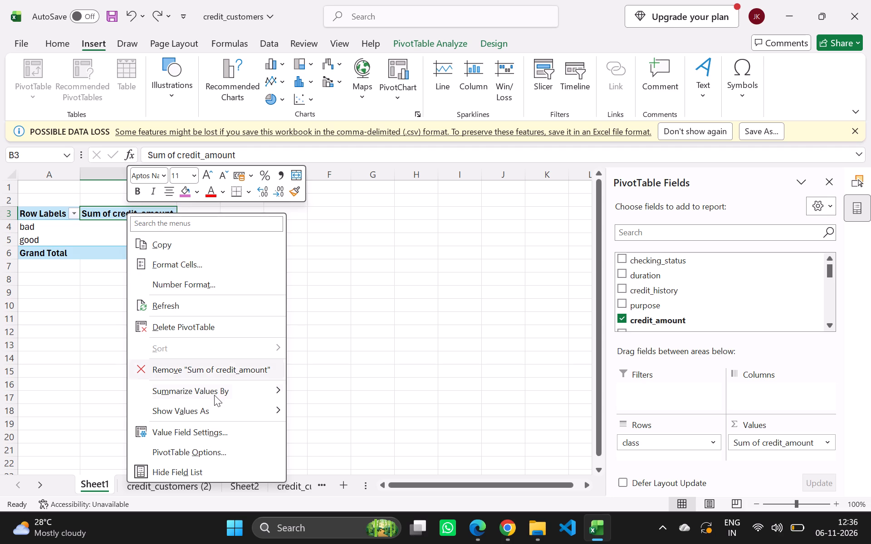
{"action": "left_click", "coordinate": [333, 398]}
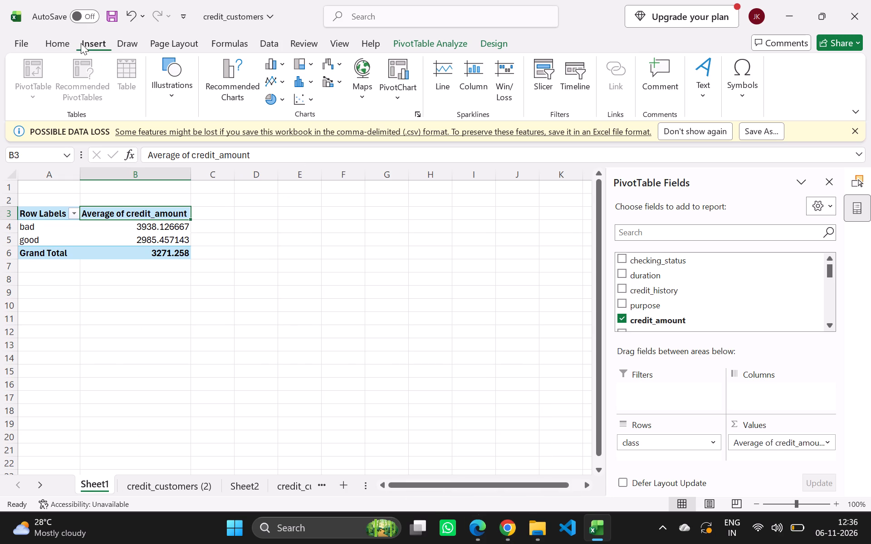
{"action": "left_click", "coordinate": [115, 40]}
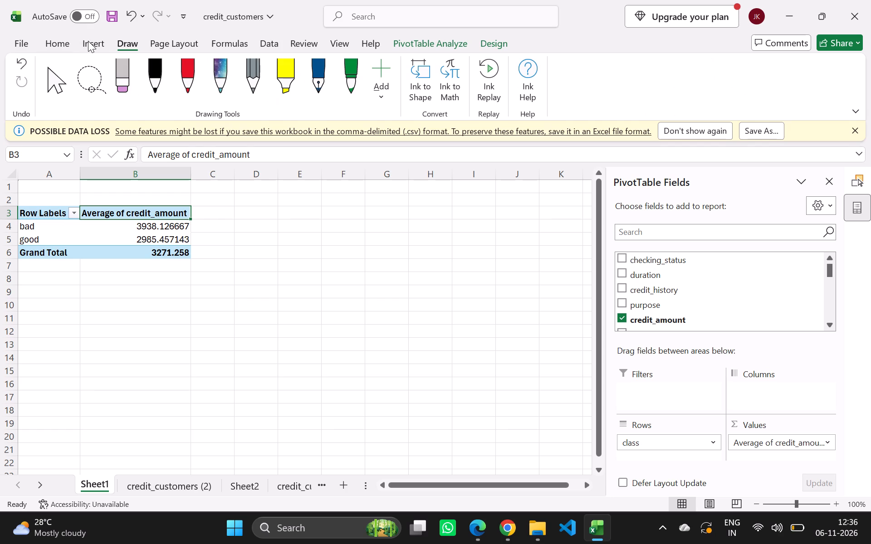
Insert a doughnut PivotChart of the average credit amount by class from the Sheet1 PivotTable.
{"action": "left_click", "coordinate": [88, 41]}
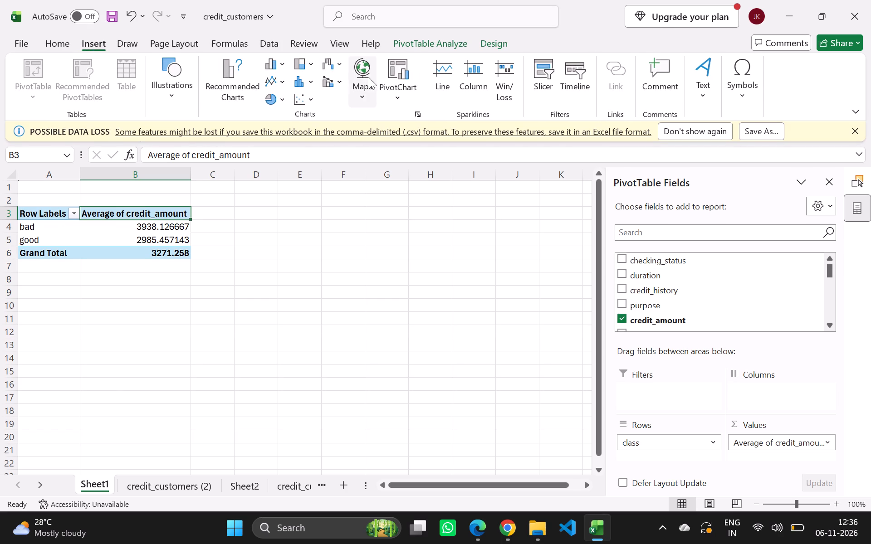
{"action": "left_click", "coordinate": [394, 80]}
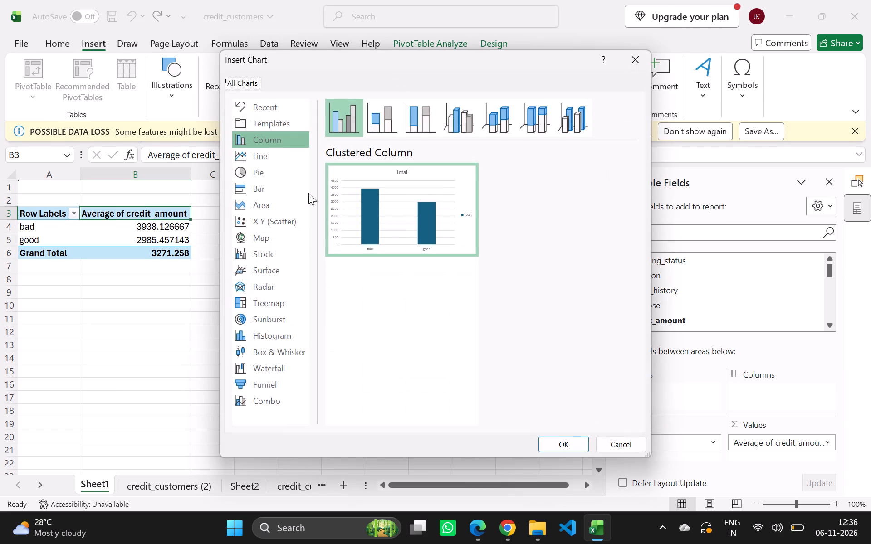
{"action": "left_click", "coordinate": [272, 174]}
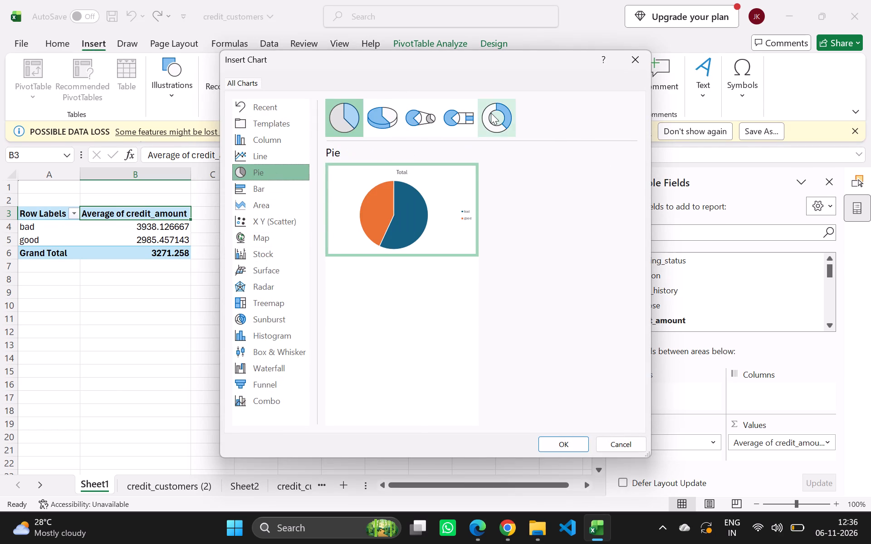
{"action": "left_click", "coordinate": [491, 113]}
{"action": "left_click", "coordinate": [557, 440]}
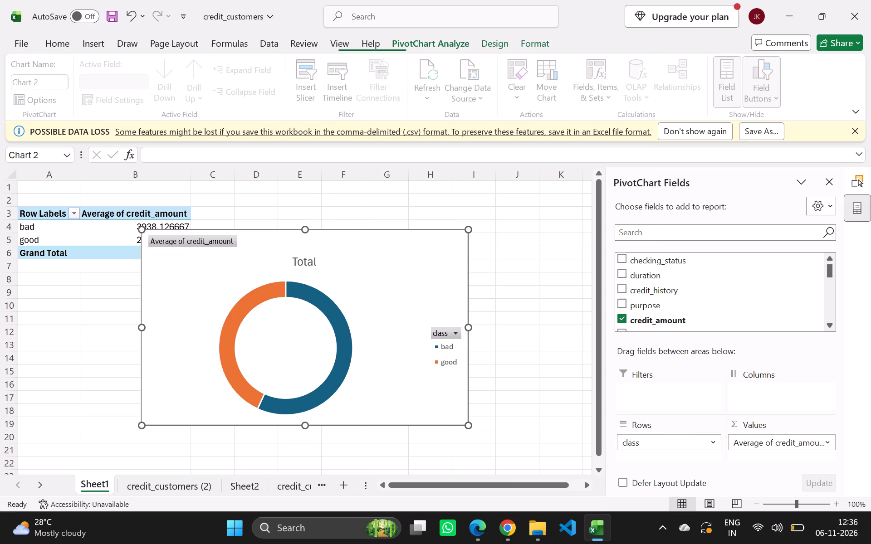
Move the doughnut chart clear of the PivotTable so that it sits beside it, starting around column C.
{"action": "left_click_drag", "start_coordinate": [322, 253], "coordinate": [398, 248]}
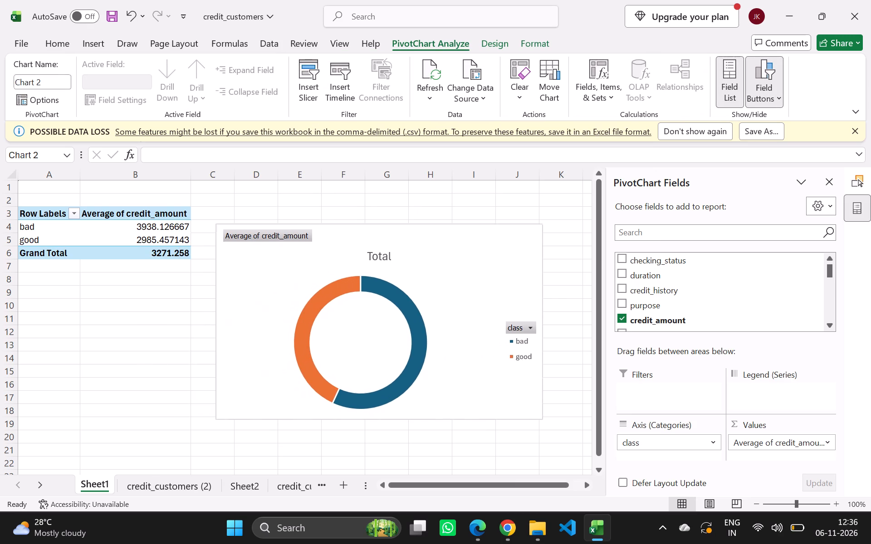
{"action": "left_click_drag", "start_coordinate": [398, 248], "coordinate": [412, 246]}
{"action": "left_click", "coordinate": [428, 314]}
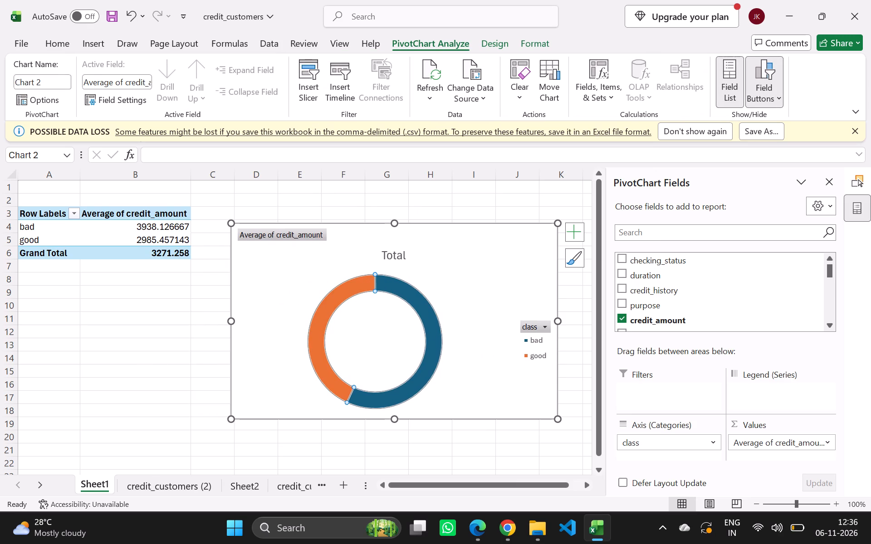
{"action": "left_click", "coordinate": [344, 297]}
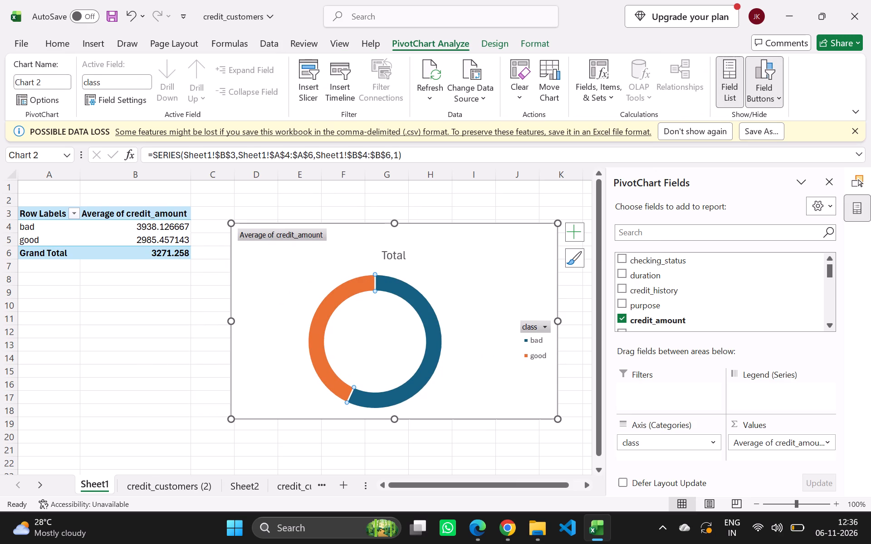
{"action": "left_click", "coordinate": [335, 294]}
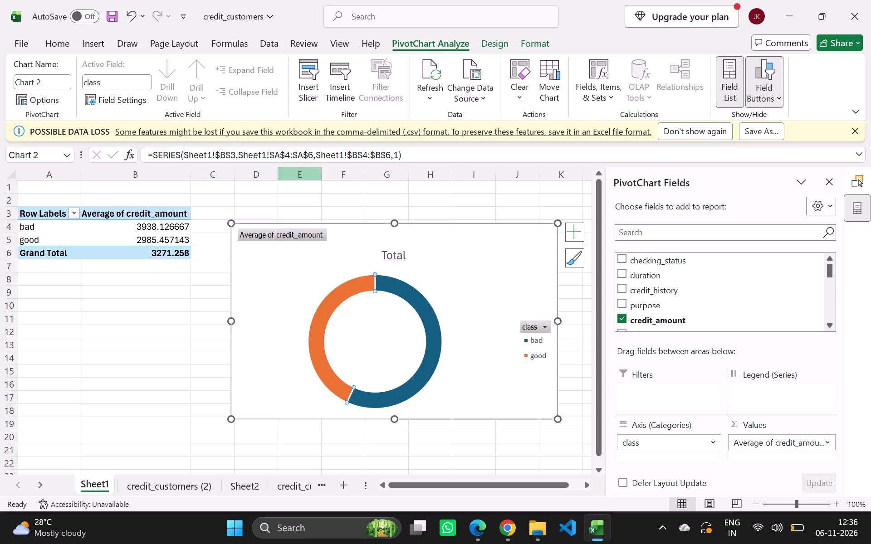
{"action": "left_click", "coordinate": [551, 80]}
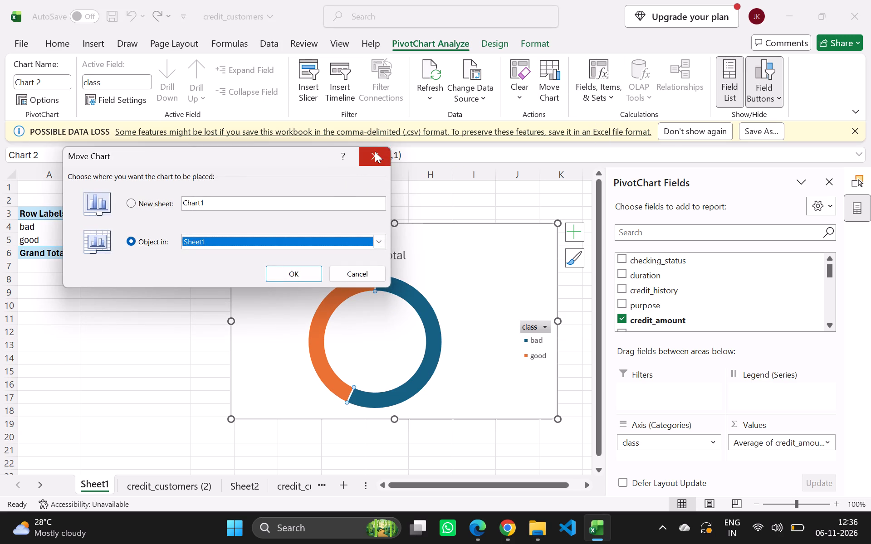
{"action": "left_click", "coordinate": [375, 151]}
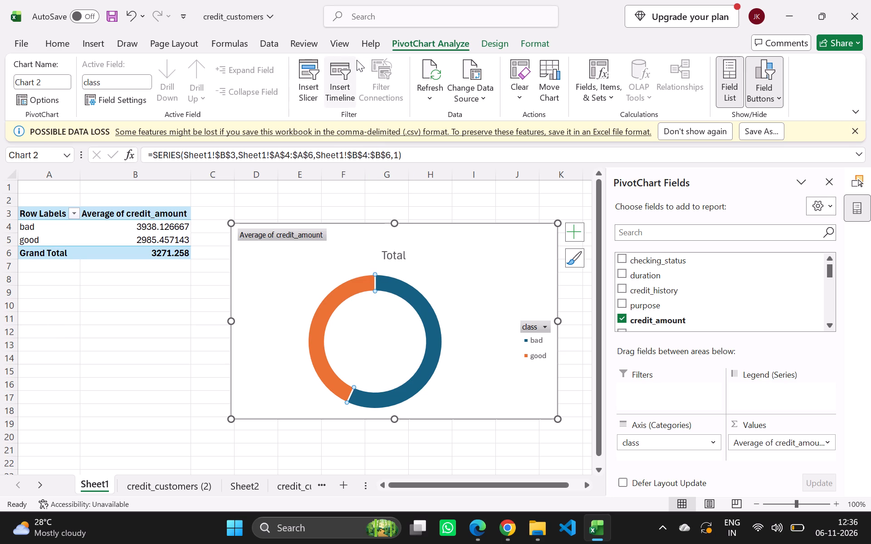
Try several chart styles on the doughnut chart and apply the light textured style with class names and percentages on the ring.
{"action": "left_click", "coordinate": [485, 37]}
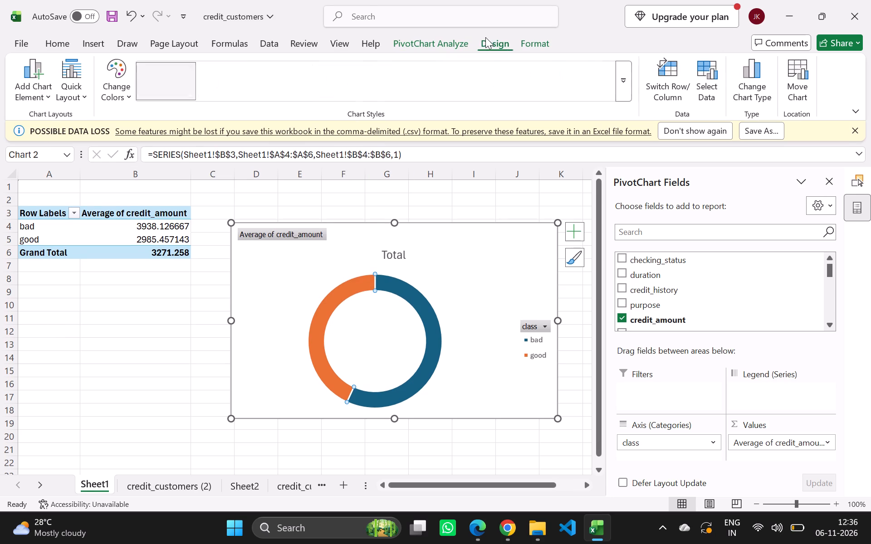
{"action": "left_click", "coordinate": [460, 78]}
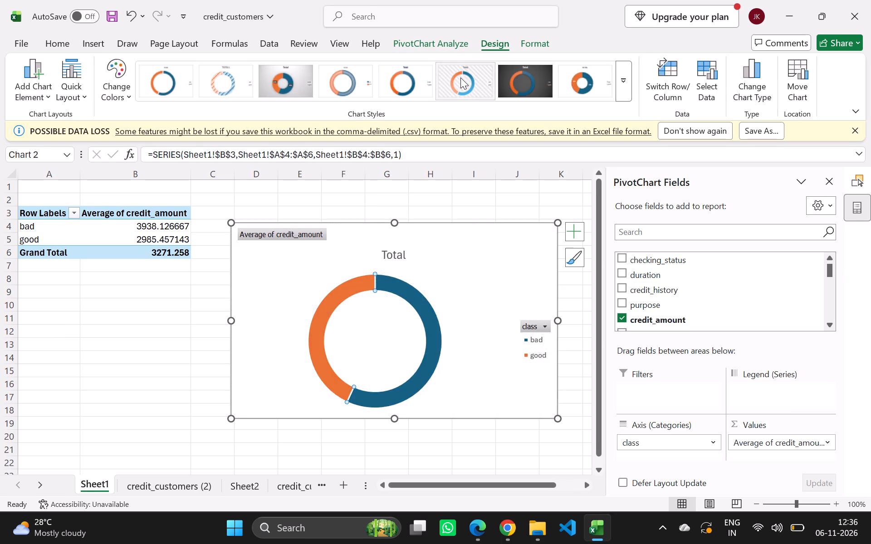
{"action": "left_click", "coordinate": [412, 82]}
{"action": "left_click", "coordinate": [329, 84]}
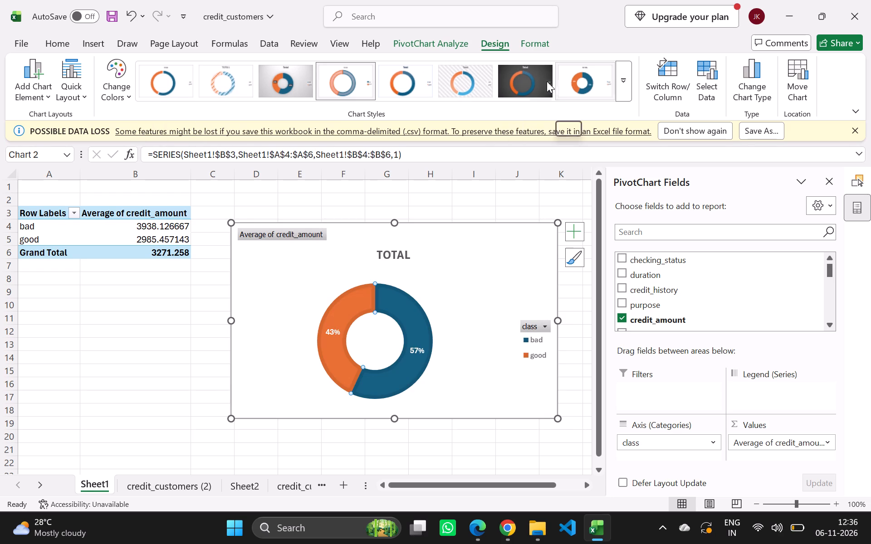
{"action": "left_click", "coordinate": [579, 81]}
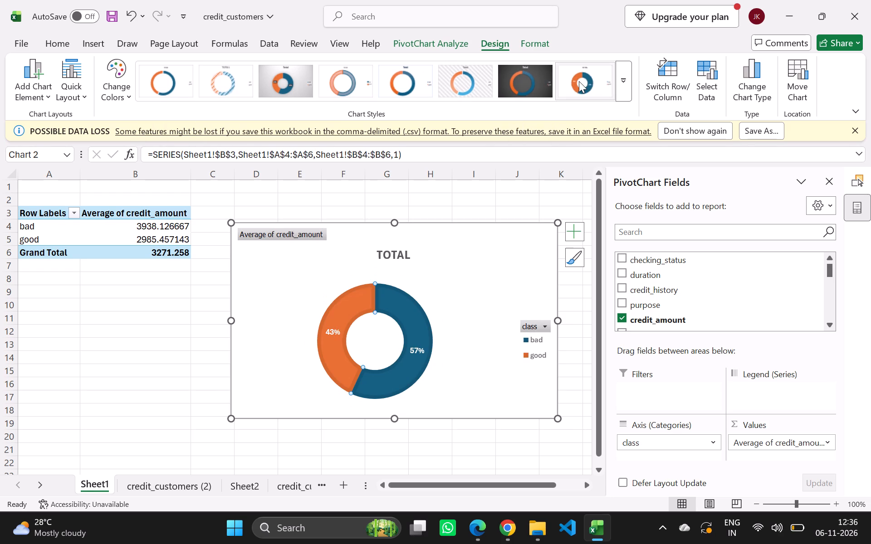
{"action": "scroll", "coordinate": [576, 83], "scroll_direction": "left", "scroll_amount": 5}
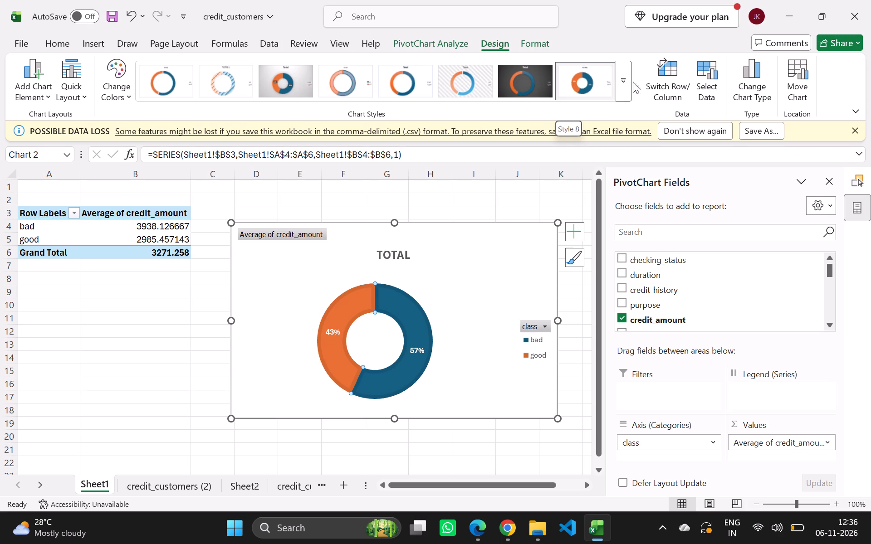
{"action": "left_click", "coordinate": [617, 80]}
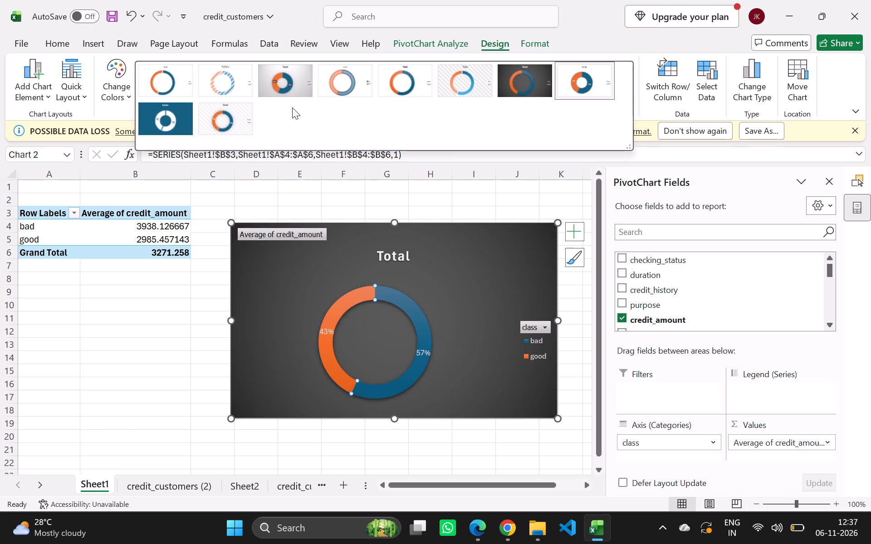
{"action": "left_click", "coordinate": [153, 117]}
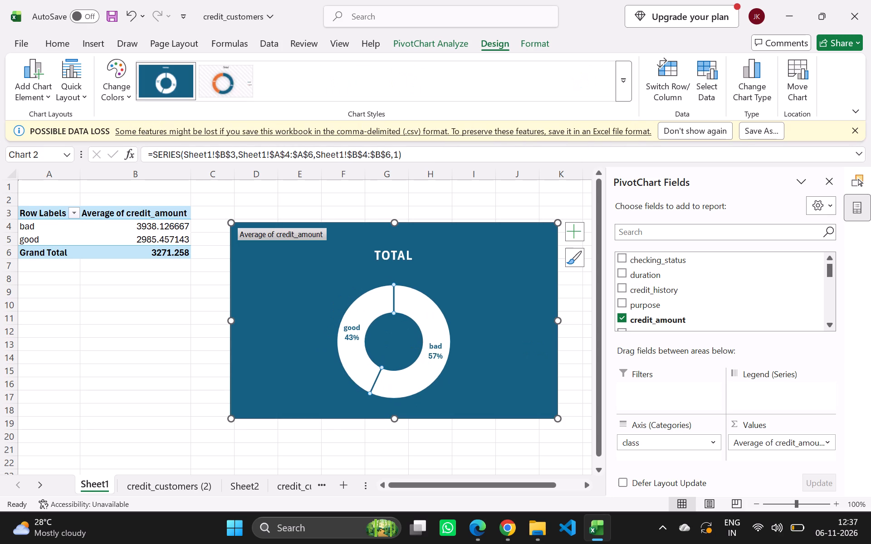
{"action": "left_click", "coordinate": [210, 78]}
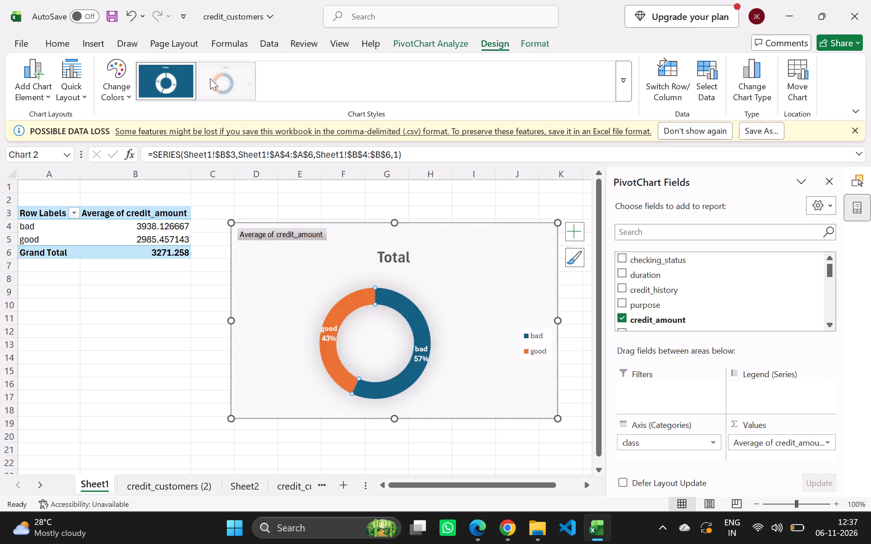
{"action": "scroll", "coordinate": [184, 78], "scroll_direction": "right", "scroll_amount": 2}
{"action": "left_click", "coordinate": [206, 70]}
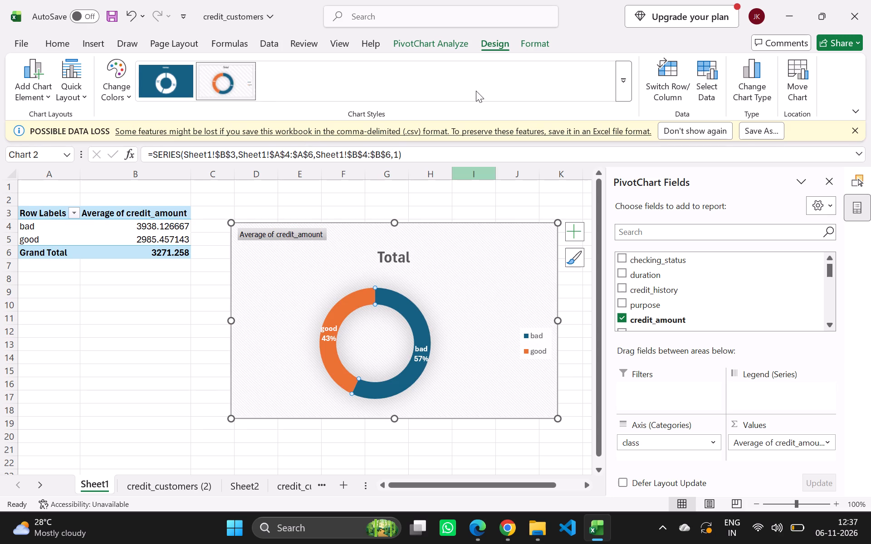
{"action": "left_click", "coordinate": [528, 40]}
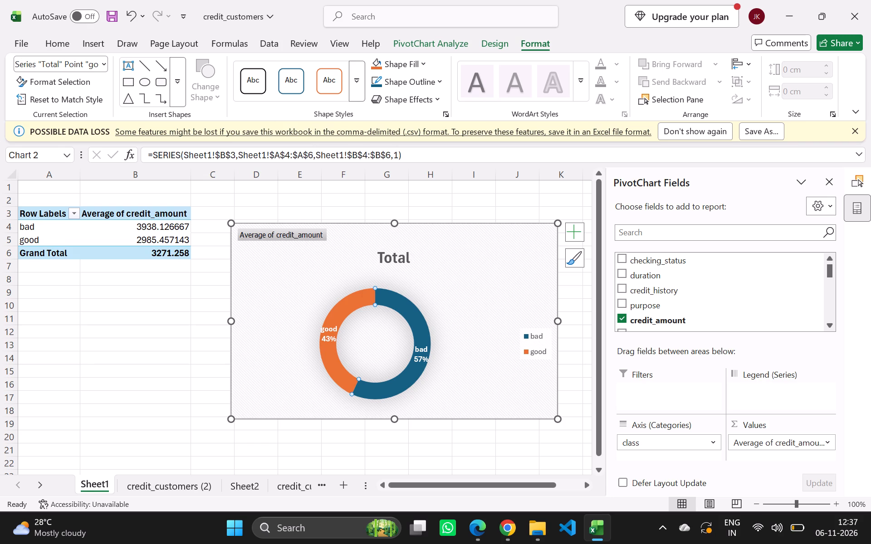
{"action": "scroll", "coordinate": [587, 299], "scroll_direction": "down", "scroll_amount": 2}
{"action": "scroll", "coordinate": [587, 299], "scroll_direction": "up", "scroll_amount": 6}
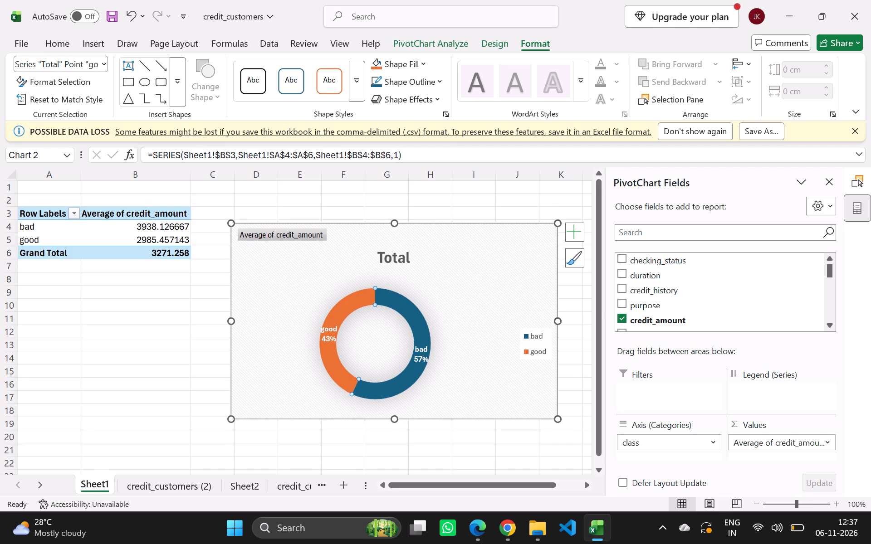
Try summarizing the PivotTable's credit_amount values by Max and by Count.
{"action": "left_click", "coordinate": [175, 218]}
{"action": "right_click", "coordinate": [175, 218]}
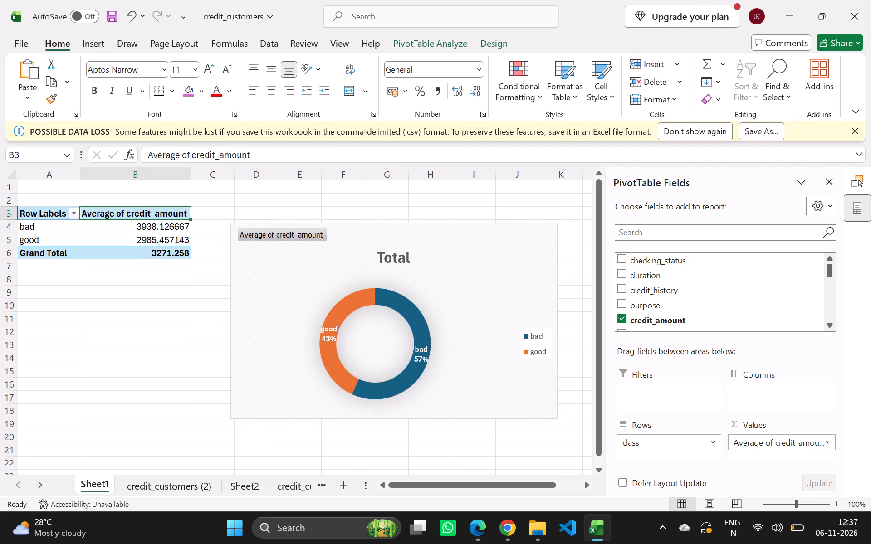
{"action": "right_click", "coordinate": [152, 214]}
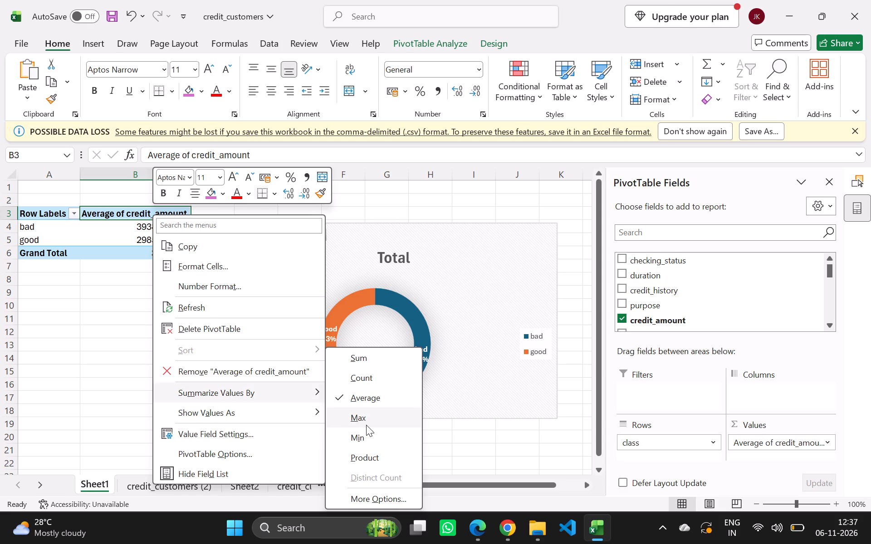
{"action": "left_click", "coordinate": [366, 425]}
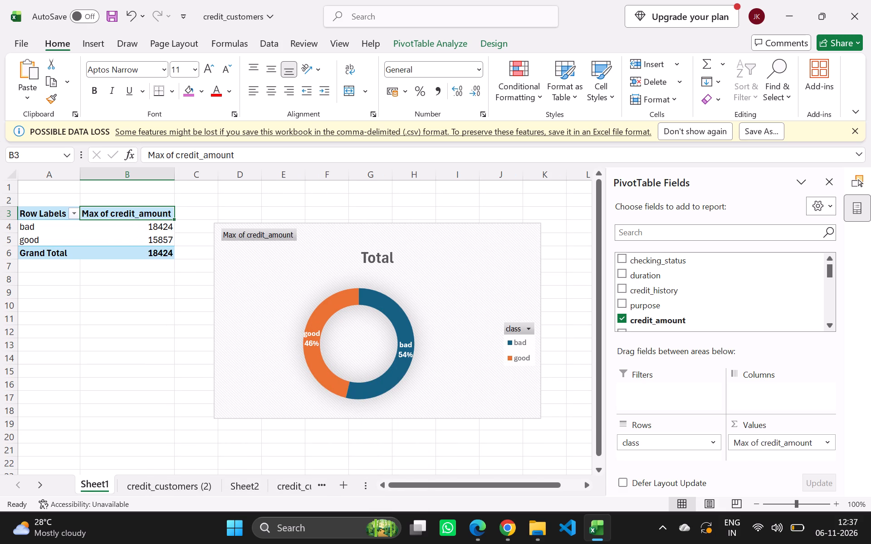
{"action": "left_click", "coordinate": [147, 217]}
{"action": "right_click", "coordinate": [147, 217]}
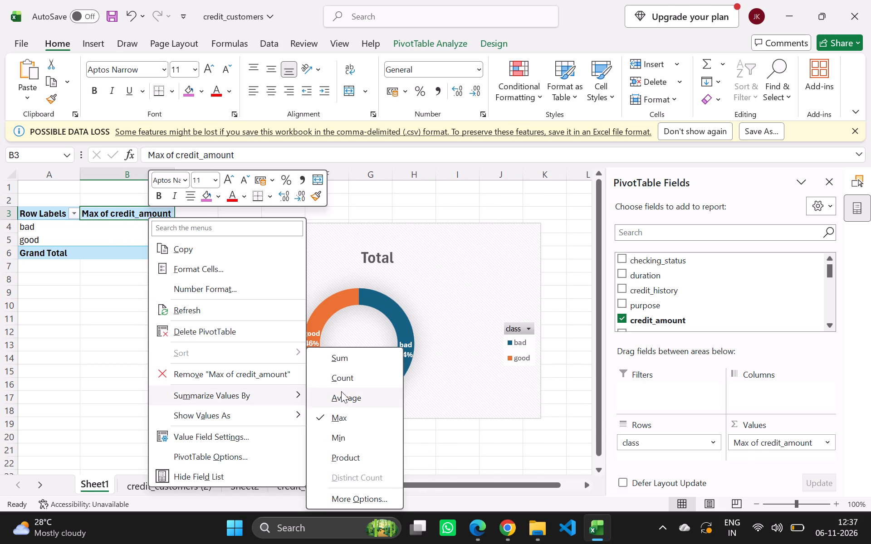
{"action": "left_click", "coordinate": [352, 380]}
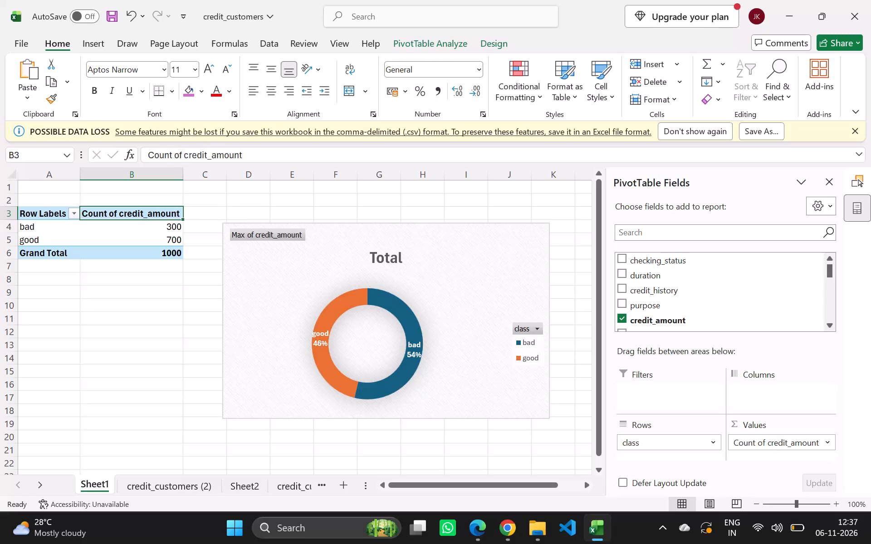
Change the summary calculation of the PivotTable's credit_amount values to Product.
{"action": "left_click", "coordinate": [157, 214]}
{"action": "right_click", "coordinate": [157, 214]}
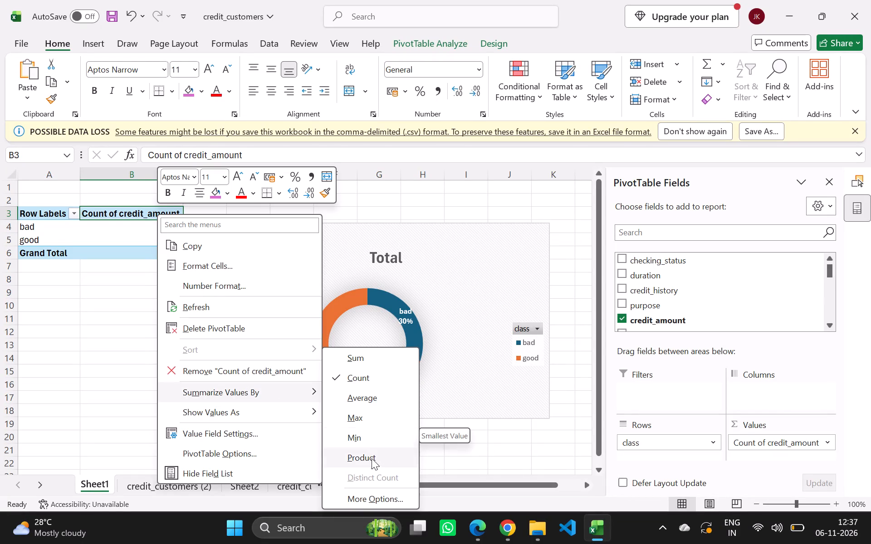
{"action": "left_click", "coordinate": [372, 459]}
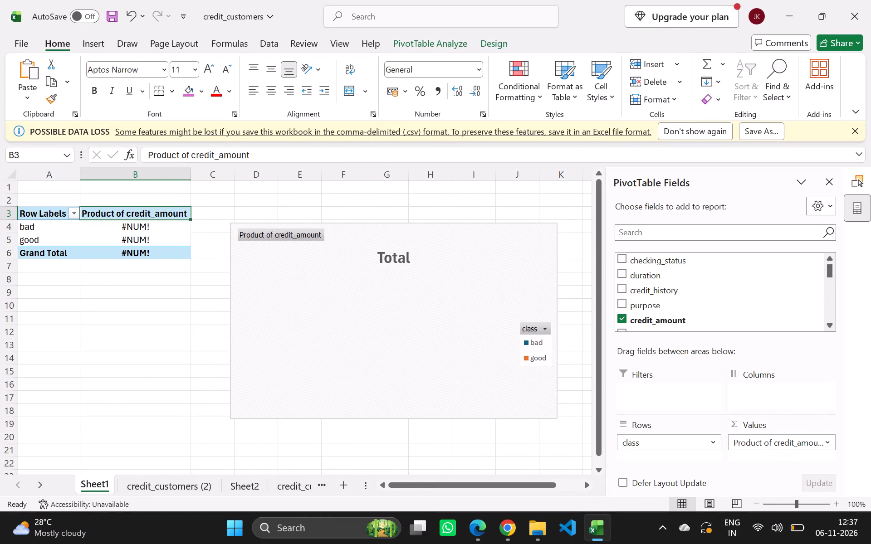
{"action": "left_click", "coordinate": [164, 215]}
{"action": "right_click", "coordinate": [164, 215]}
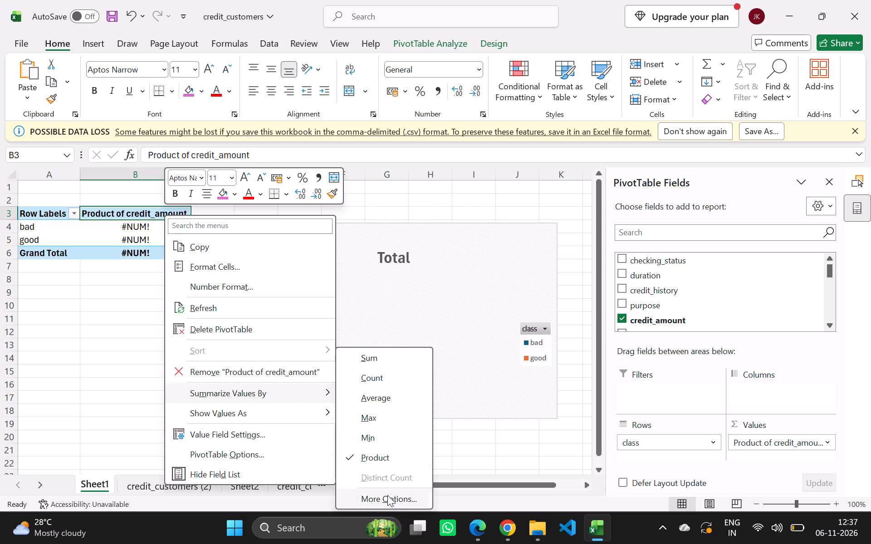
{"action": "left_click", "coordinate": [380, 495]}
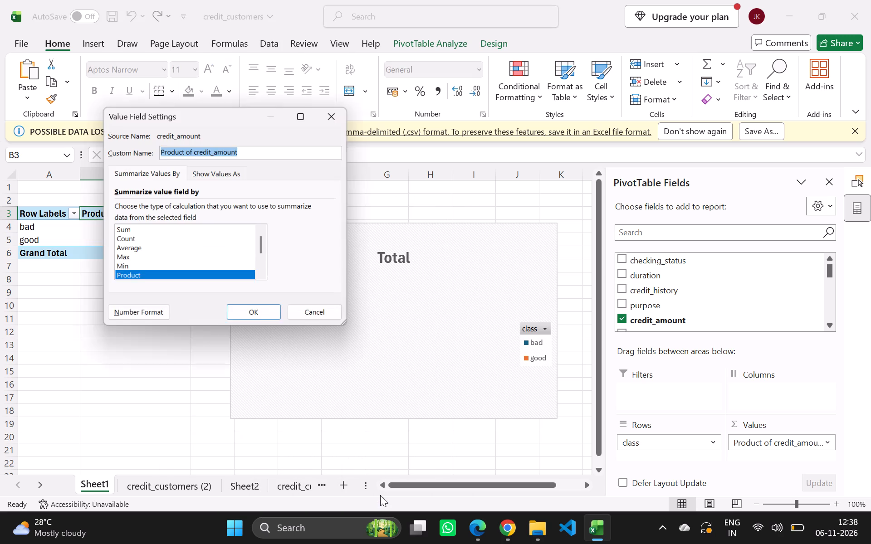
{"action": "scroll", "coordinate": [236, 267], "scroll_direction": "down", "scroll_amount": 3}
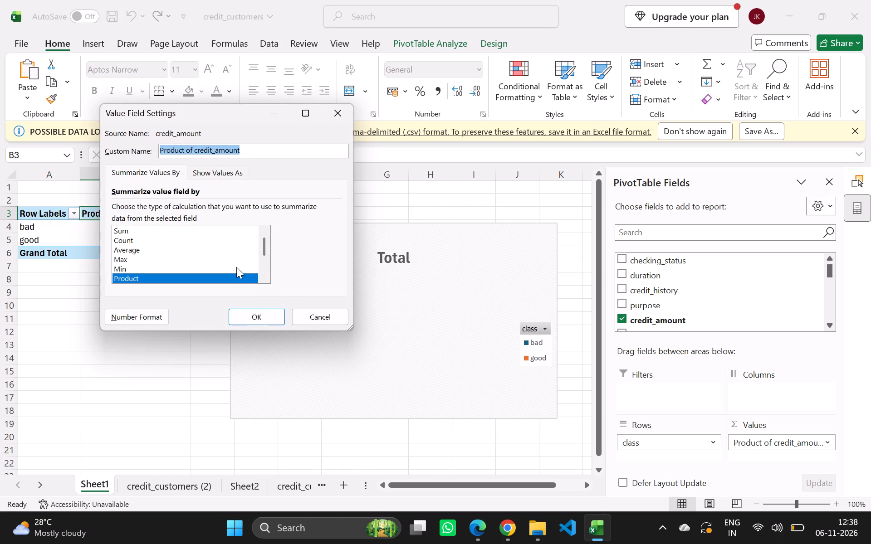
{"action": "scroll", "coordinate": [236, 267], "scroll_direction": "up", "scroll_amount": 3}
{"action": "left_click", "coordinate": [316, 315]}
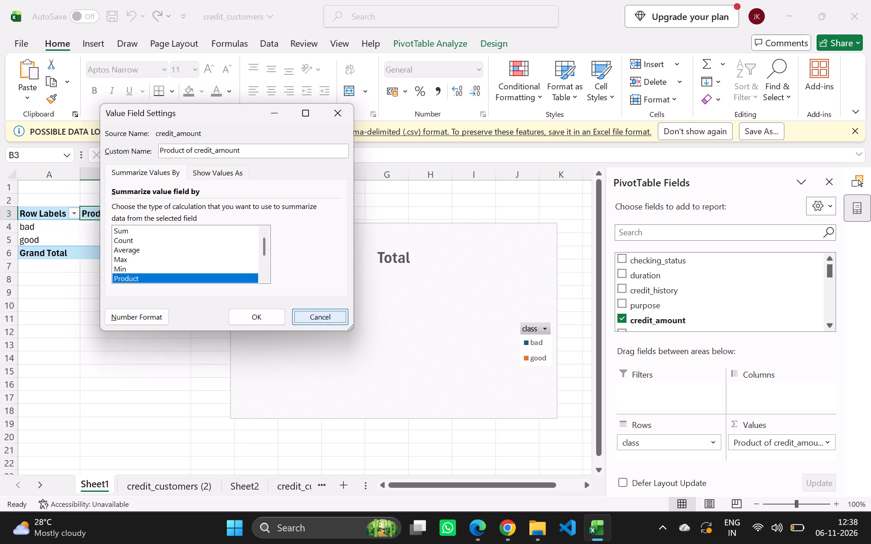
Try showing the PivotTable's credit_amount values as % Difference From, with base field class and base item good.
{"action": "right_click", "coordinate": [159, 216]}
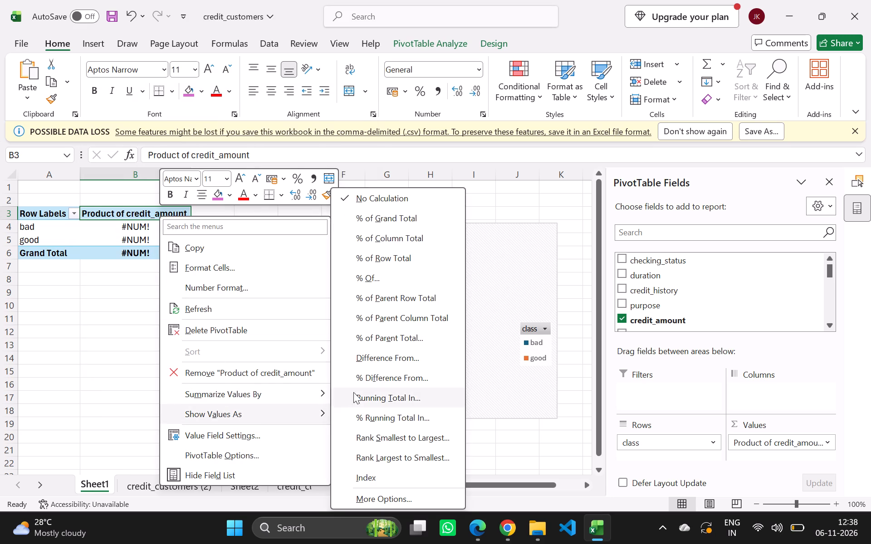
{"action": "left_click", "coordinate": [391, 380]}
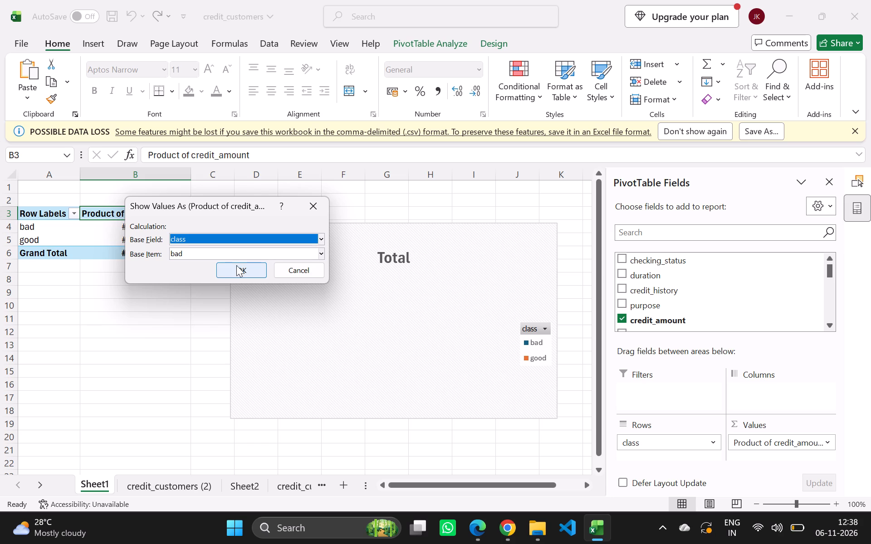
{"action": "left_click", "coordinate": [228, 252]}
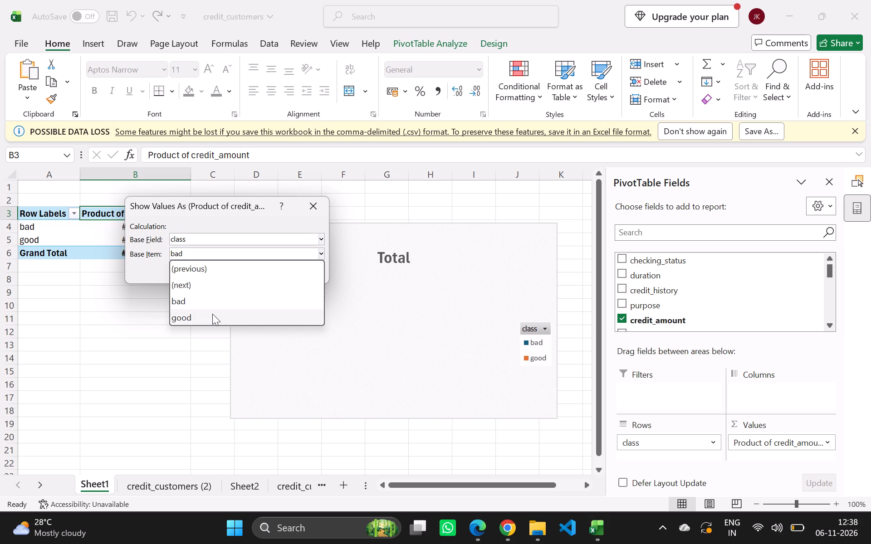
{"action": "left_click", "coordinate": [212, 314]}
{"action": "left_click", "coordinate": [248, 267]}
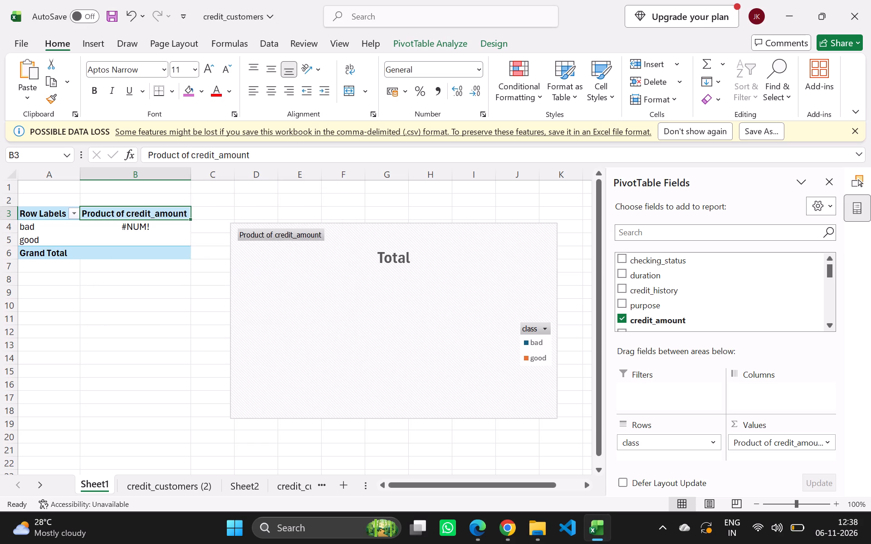
Change the summary calculation of the PivotTable's credit_amount values to Average.
{"action": "left_click", "coordinate": [159, 216]}
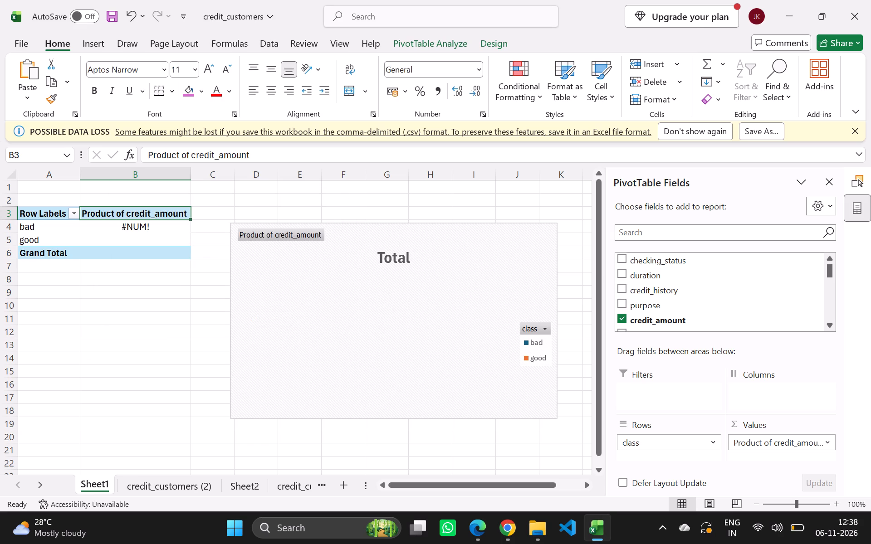
{"action": "right_click", "coordinate": [159, 216]}
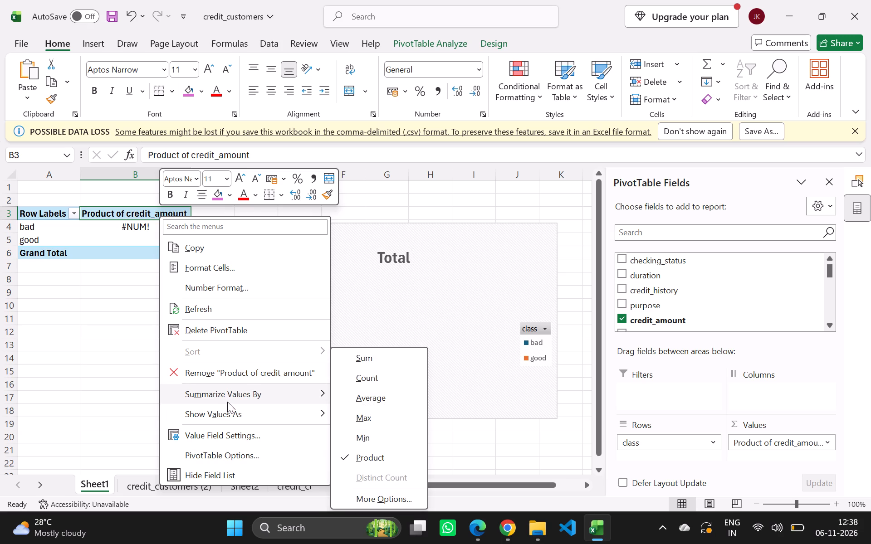
{"action": "left_click", "coordinate": [375, 403]}
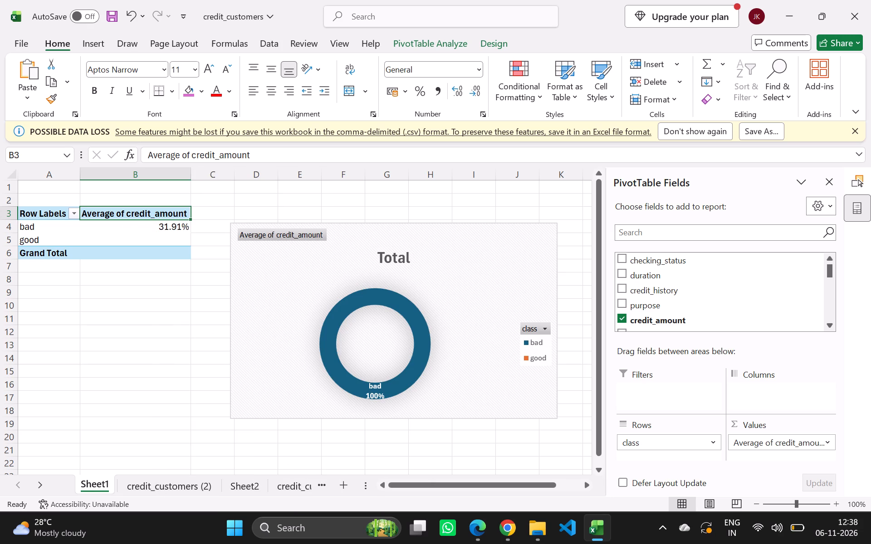
Set the average credit_amount values to be shown with No Calculation.
{"action": "left_click", "coordinate": [151, 217]}
{"action": "right_click", "coordinate": [151, 217]}
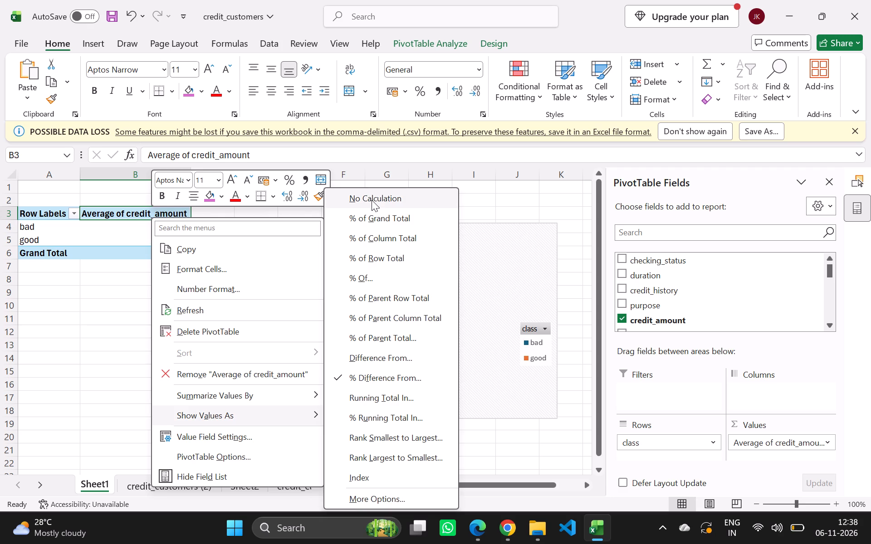
{"action": "left_click", "coordinate": [372, 200]}
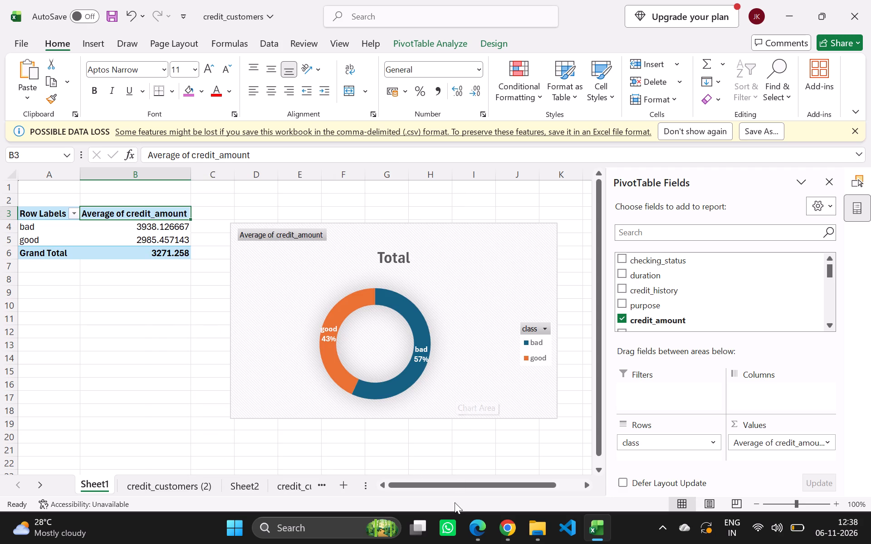
{"action": "left_click", "coordinate": [469, 539]}
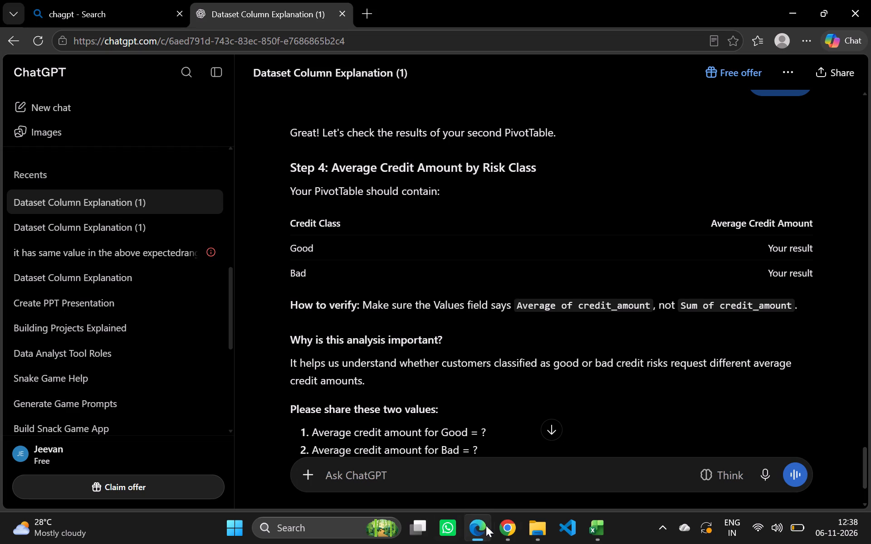
{"action": "left_click", "coordinate": [595, 542]}
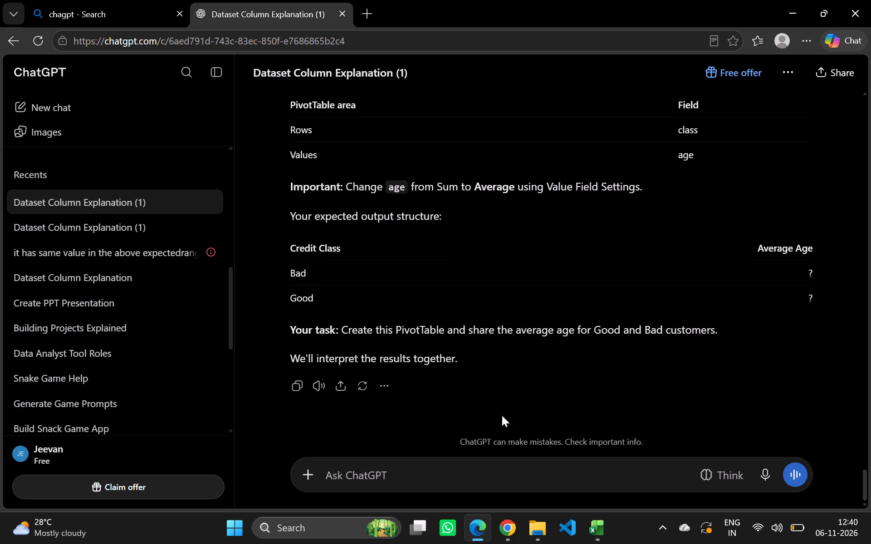
Switch to the Excel workbook and undo the doughnut chart and the credit_amount values, leaving only class in the PivotTable rows.
{"action": "left_click", "coordinate": [596, 527]}
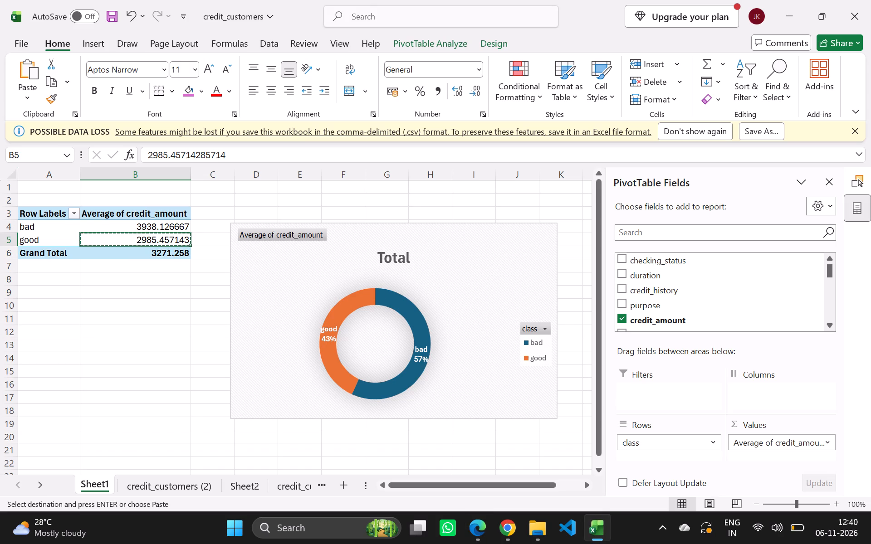
{"action": "key", "text": "ctrl+z"}
{"action": "key", "text": "ctrl+z"}
{"action": "key", "text": "ctrl+z"}
{"action": "key", "text": "ctrl+z"}
{"action": "key", "text": "ctrl+z"}
{"action": "key", "text": "ctrl+z"}
{"action": "key", "text": "ctrl+z"}
{"action": "key", "text": "ctrl+z"}
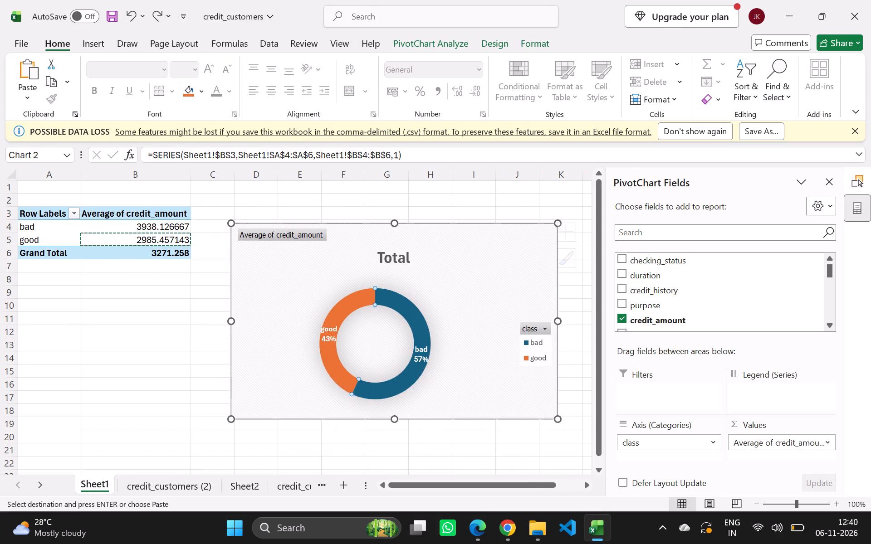
{"action": "key", "text": "ctrl+z"}
{"action": "key", "text": "ctrl+z"}
{"action": "key", "text": "ctrl+z"}
{"action": "key", "text": "ctrl+z"}
{"action": "key", "text": "ctrl+z"}
{"action": "key", "text": "ctrl+z"}
{"action": "key", "text": "ctrl+z"}
{"action": "key", "text": "ctrl+z"}
{"action": "key", "text": "ctrl+z"}
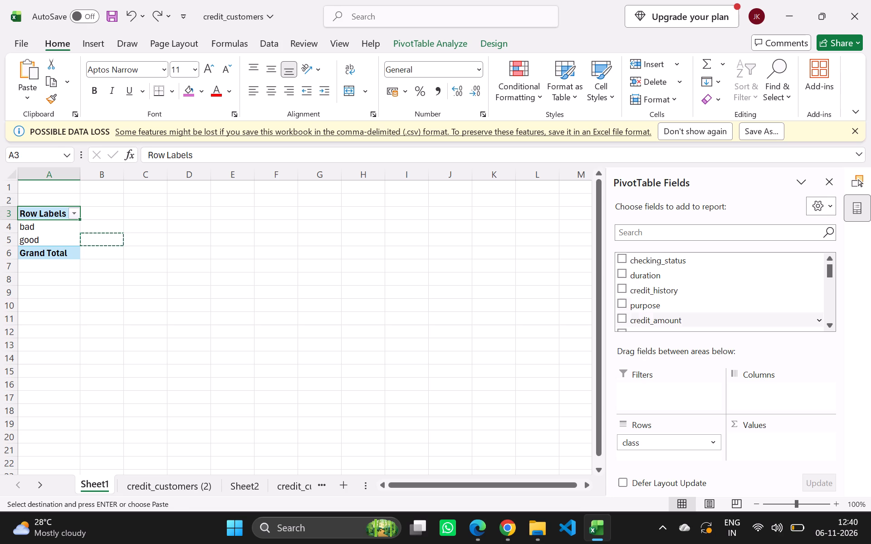
Add the age field to the PivotTable's Values area.
{"action": "scroll", "coordinate": [666, 301], "scroll_direction": "down", "scroll_amount": 5}
{"action": "scroll", "coordinate": [642, 311], "scroll_direction": "up", "scroll_amount": 1}
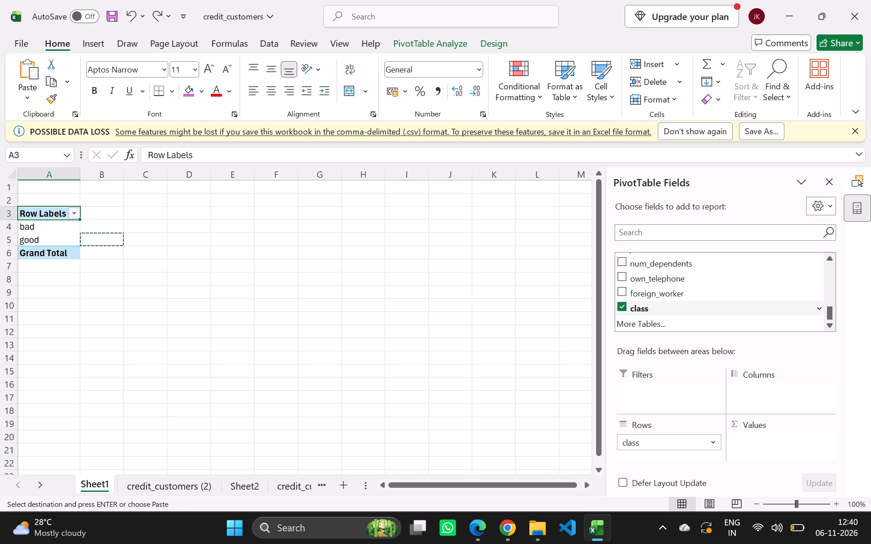
{"action": "scroll", "coordinate": [642, 311], "scroll_direction": "up", "scroll_amount": 1}
{"action": "scroll", "coordinate": [685, 287], "scroll_direction": "up", "scroll_amount": 1}
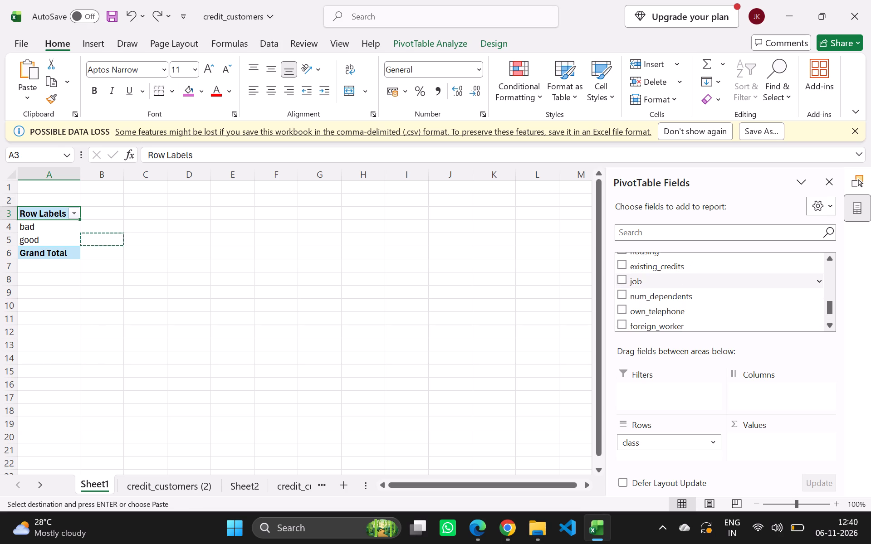
{"action": "scroll", "coordinate": [676, 274], "scroll_direction": "up", "scroll_amount": 1}
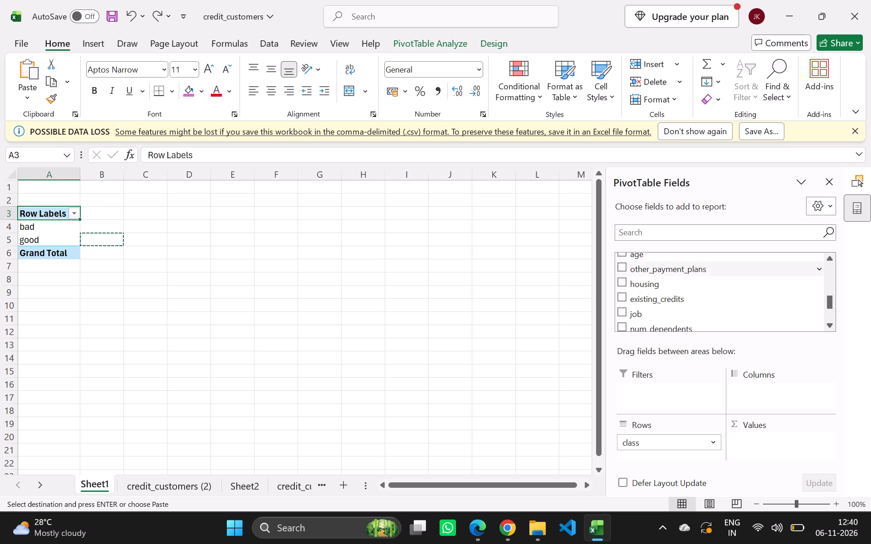
{"action": "left_click_drag", "start_coordinate": [671, 260], "coordinate": [762, 441]}
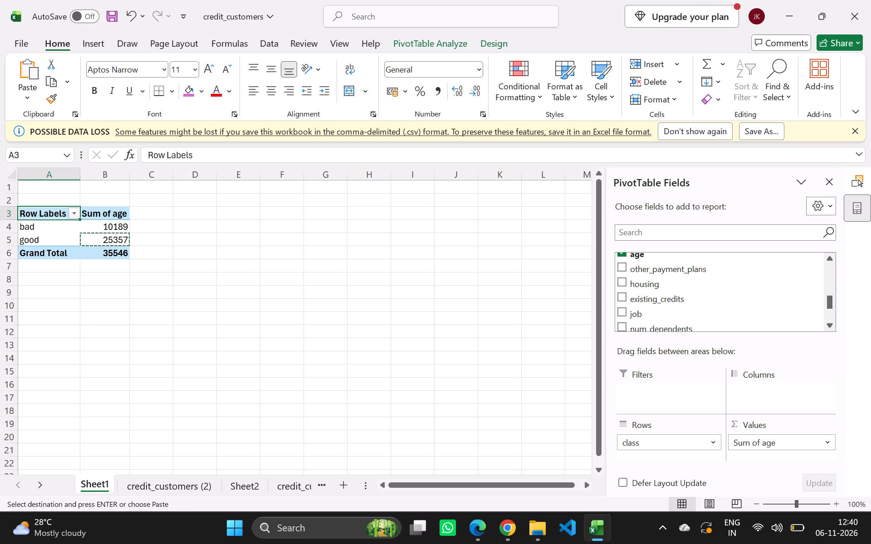
Insert a 3-D Column PivotChart from the age by class PivotTable.
{"action": "left_click", "coordinate": [123, 44]}
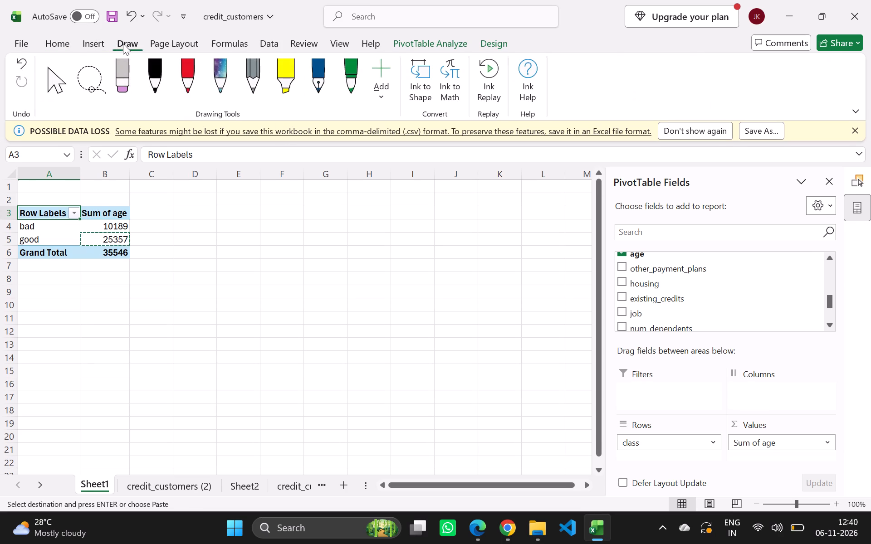
{"action": "left_click", "coordinate": [97, 43]}
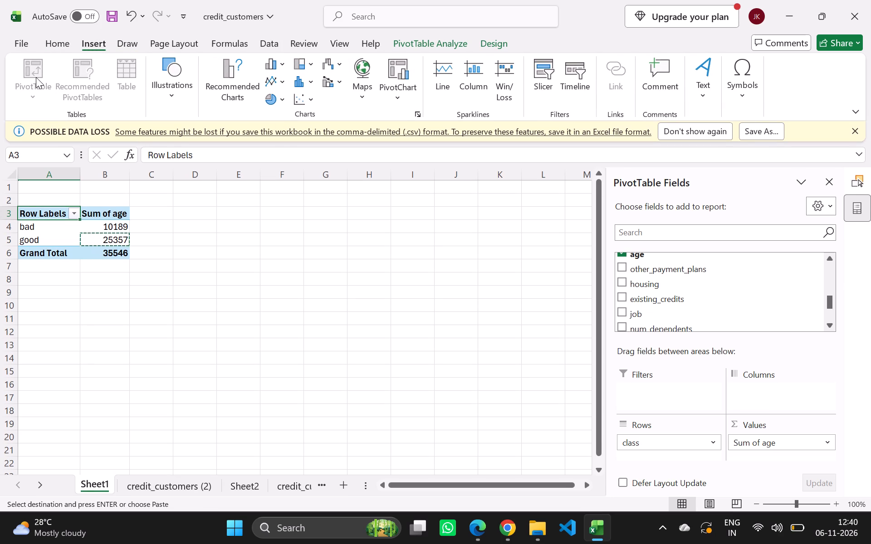
{"action": "left_click", "coordinate": [36, 77]}
{"action": "left_click", "coordinate": [392, 92]}
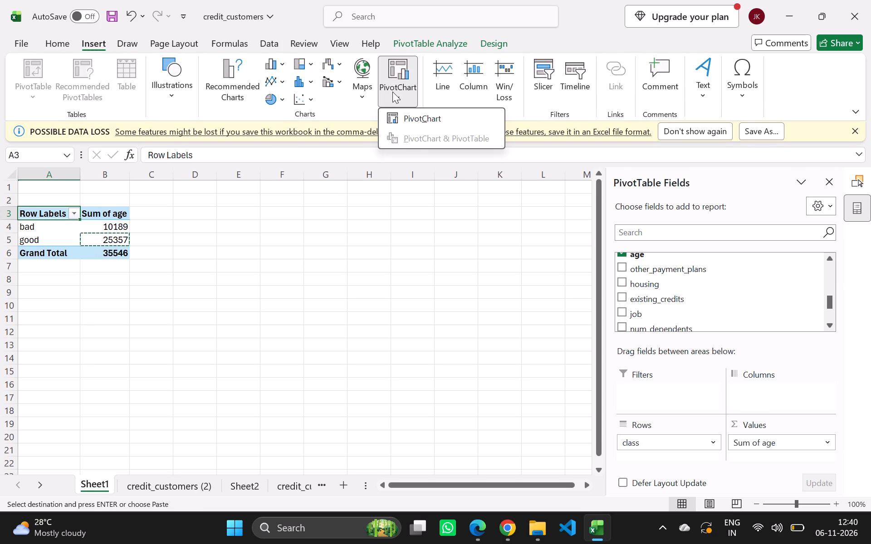
{"action": "left_click", "coordinate": [399, 69]}
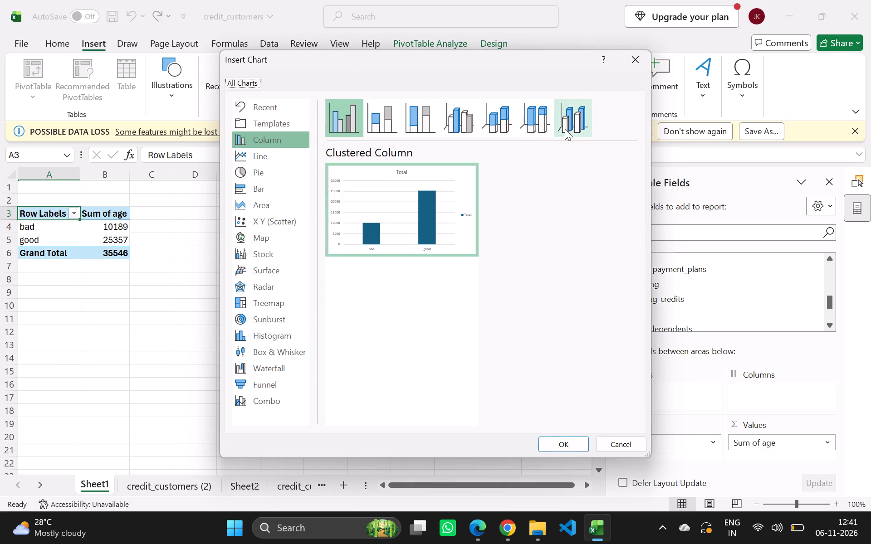
{"action": "left_click", "coordinate": [579, 130]}
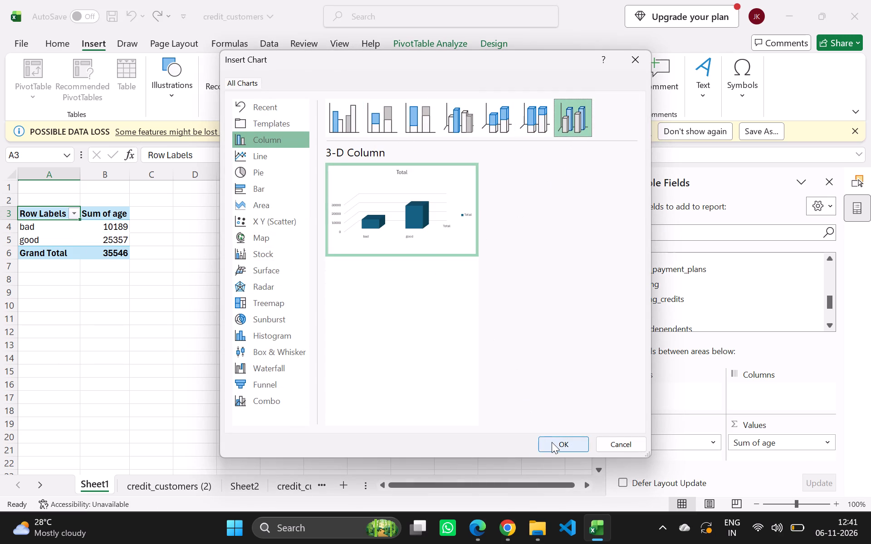
{"action": "left_click", "coordinate": [552, 442]}
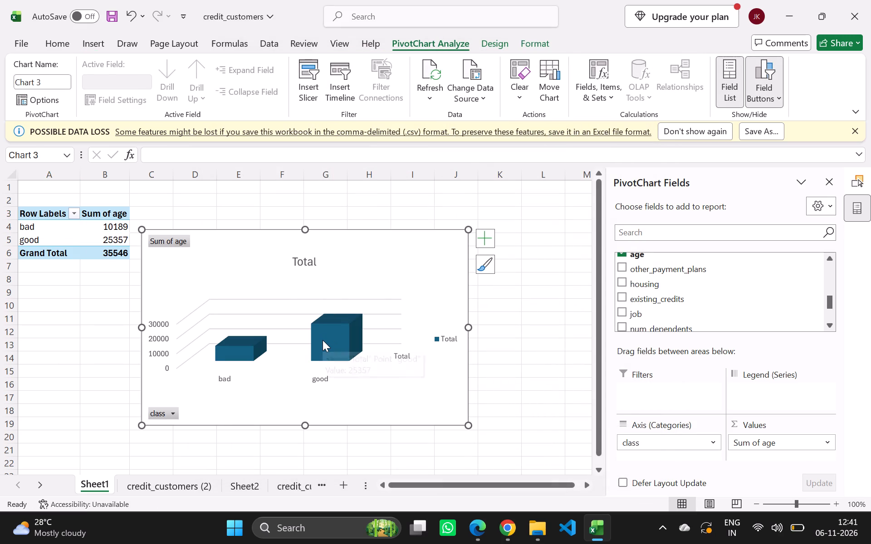
Apply the dark grey chart style with boxed data labels to the age PivotChart.
{"action": "left_click", "coordinate": [323, 340]}
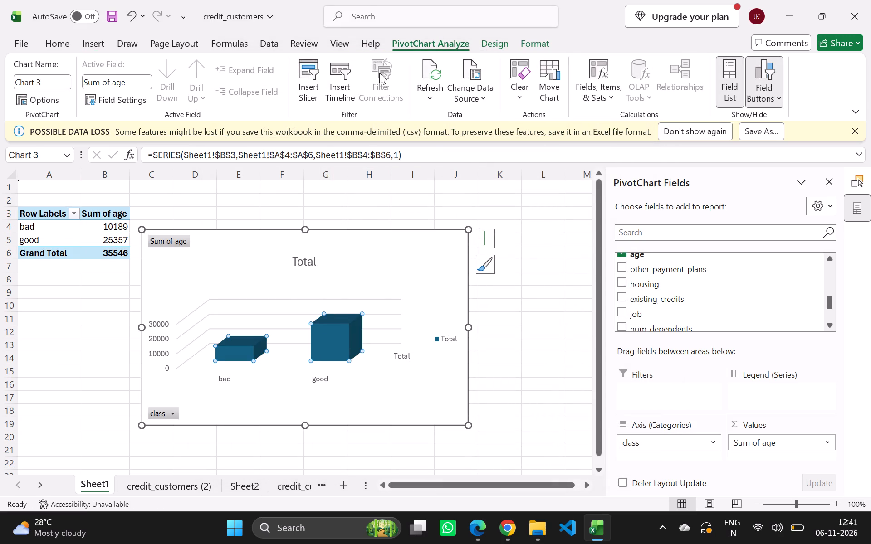
{"action": "left_click", "coordinate": [476, 43]}
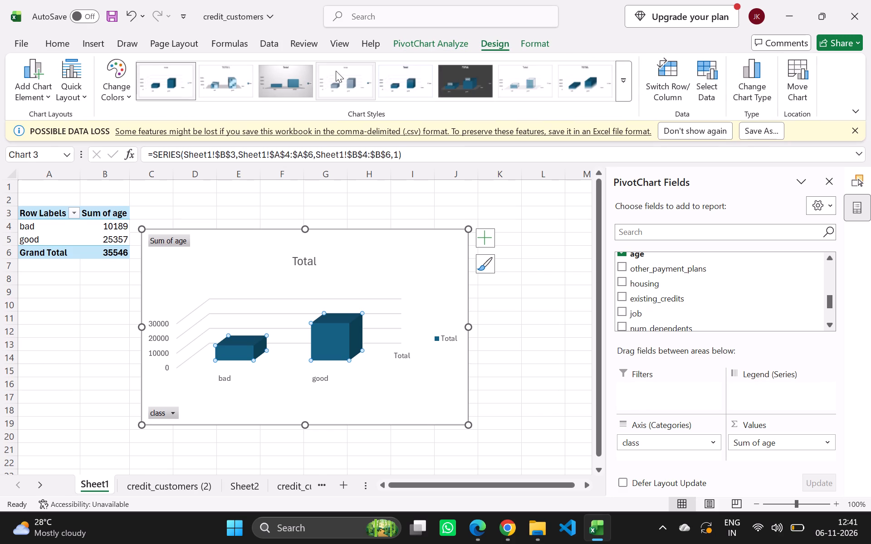
{"action": "left_click", "coordinate": [341, 76]}
{"action": "left_click", "coordinate": [396, 82]}
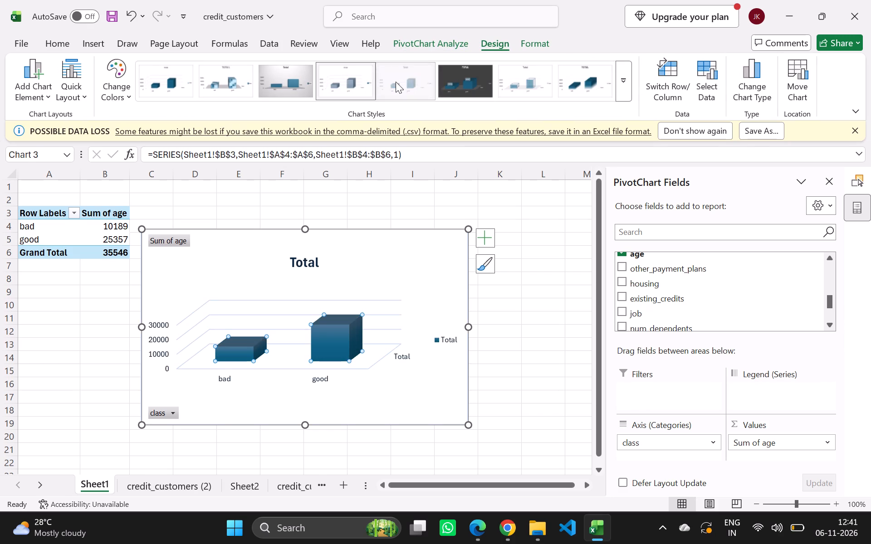
{"action": "left_click", "coordinate": [473, 82]}
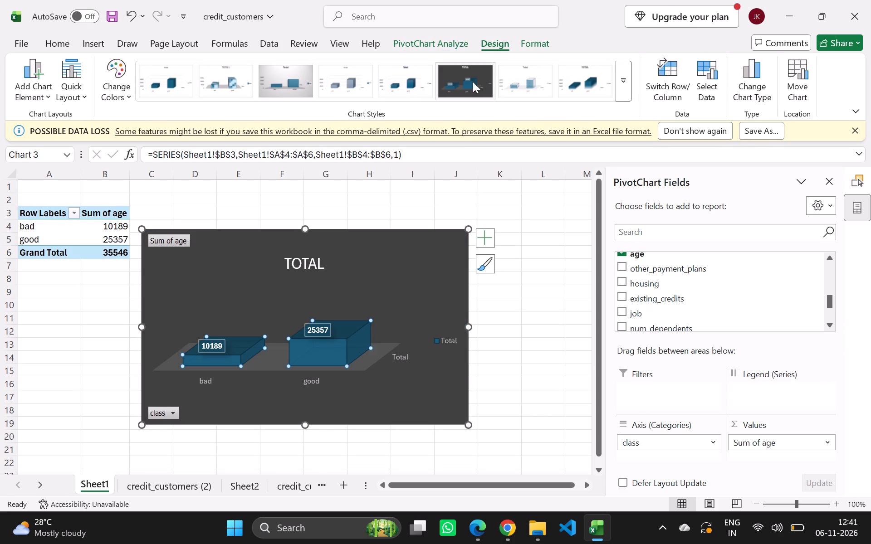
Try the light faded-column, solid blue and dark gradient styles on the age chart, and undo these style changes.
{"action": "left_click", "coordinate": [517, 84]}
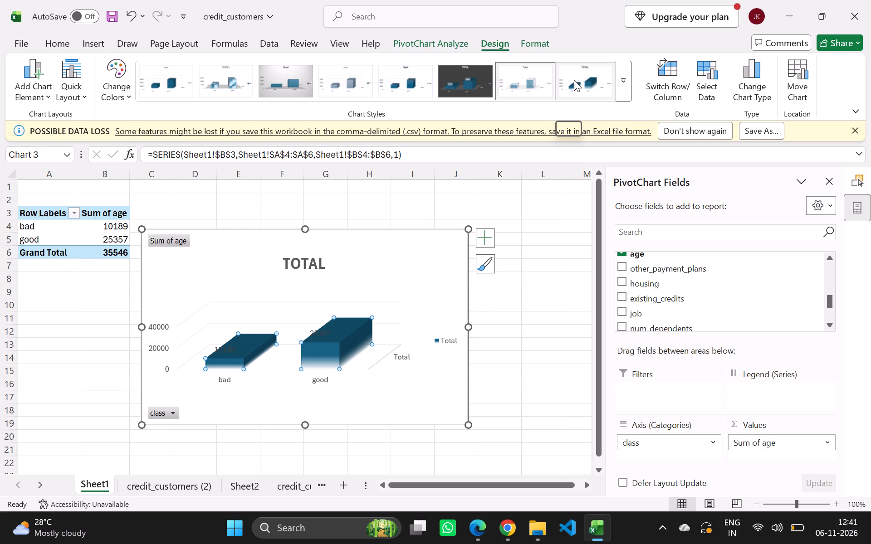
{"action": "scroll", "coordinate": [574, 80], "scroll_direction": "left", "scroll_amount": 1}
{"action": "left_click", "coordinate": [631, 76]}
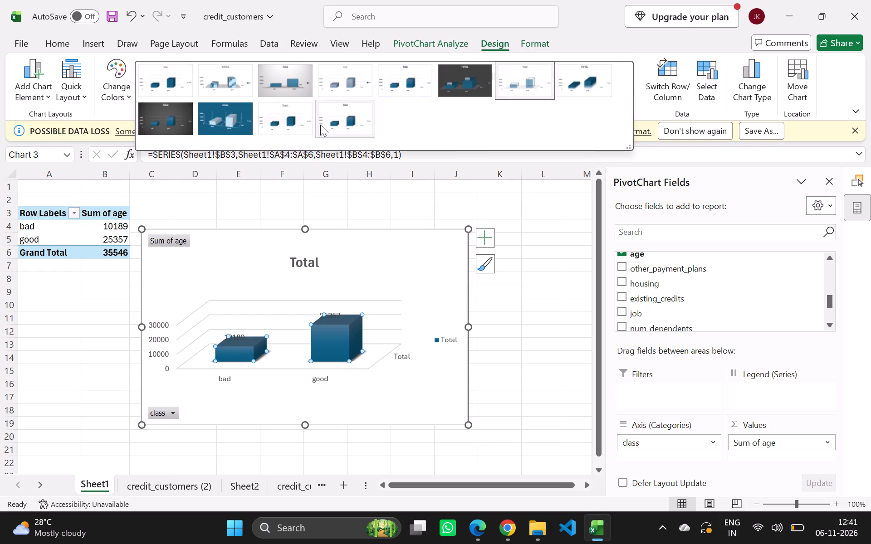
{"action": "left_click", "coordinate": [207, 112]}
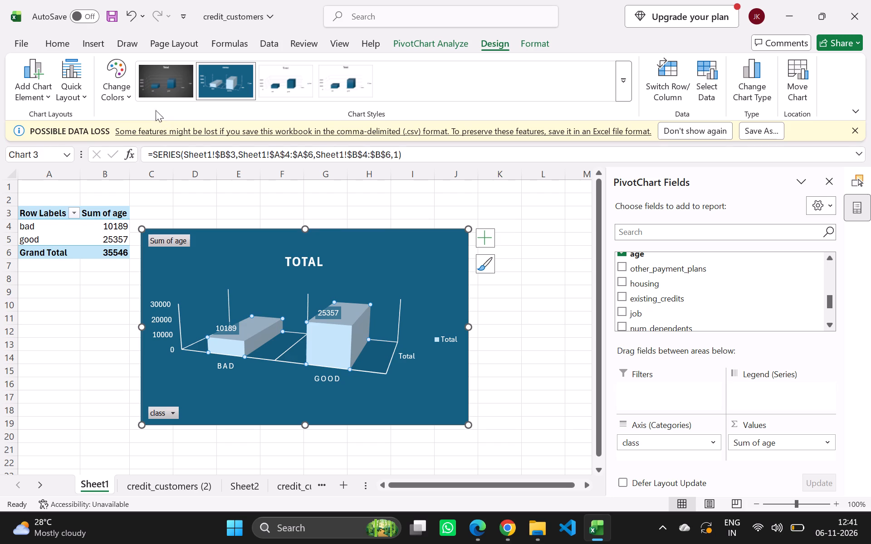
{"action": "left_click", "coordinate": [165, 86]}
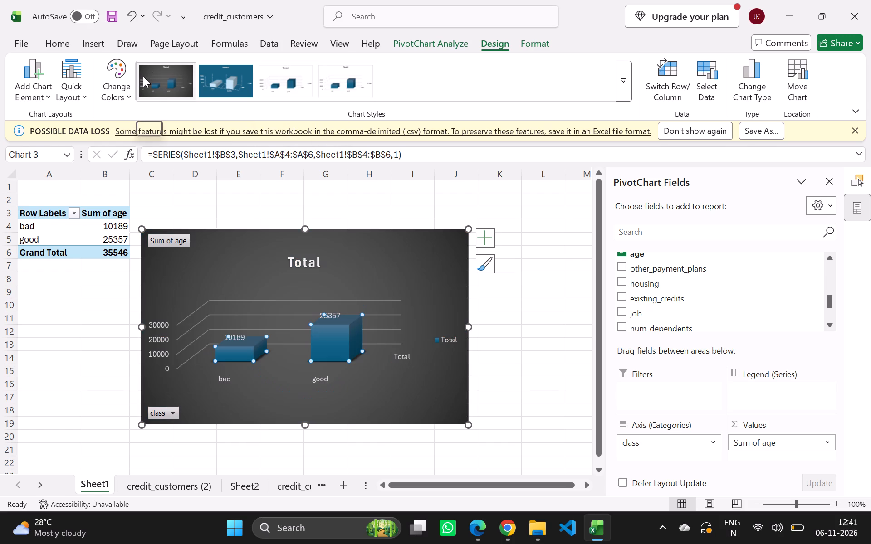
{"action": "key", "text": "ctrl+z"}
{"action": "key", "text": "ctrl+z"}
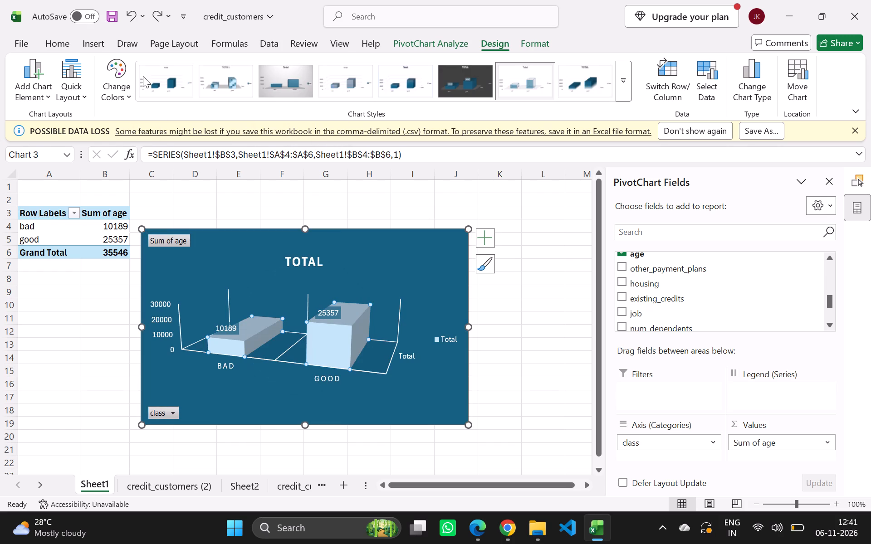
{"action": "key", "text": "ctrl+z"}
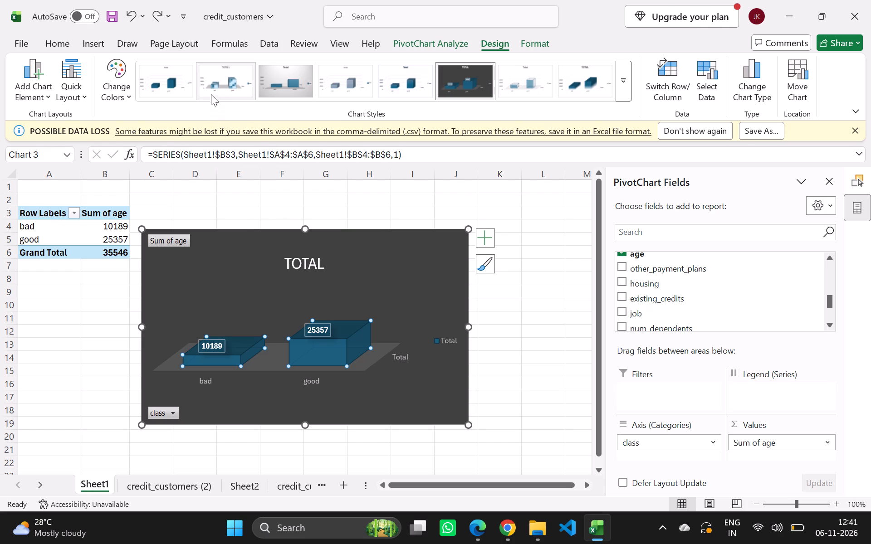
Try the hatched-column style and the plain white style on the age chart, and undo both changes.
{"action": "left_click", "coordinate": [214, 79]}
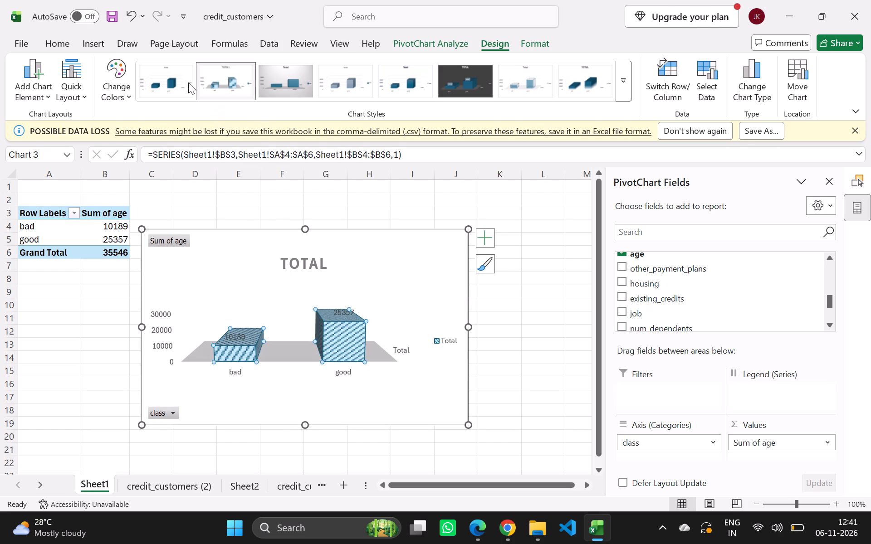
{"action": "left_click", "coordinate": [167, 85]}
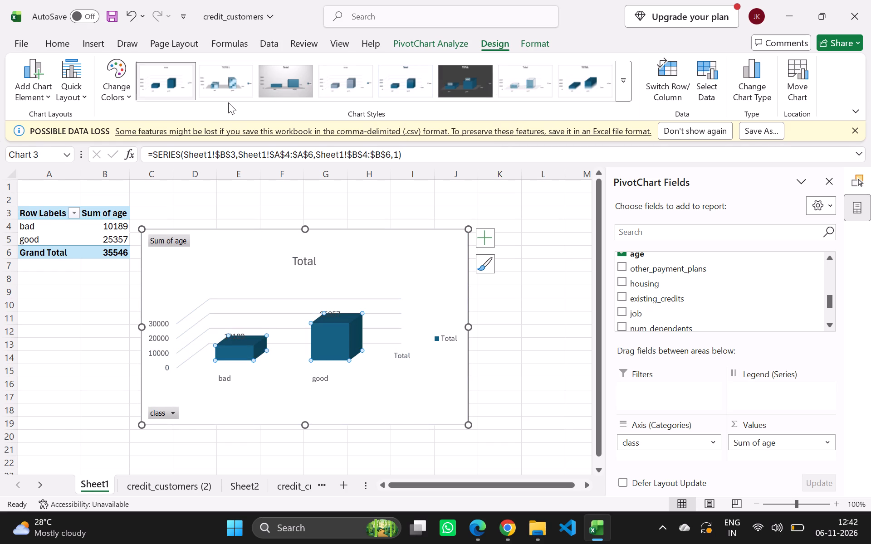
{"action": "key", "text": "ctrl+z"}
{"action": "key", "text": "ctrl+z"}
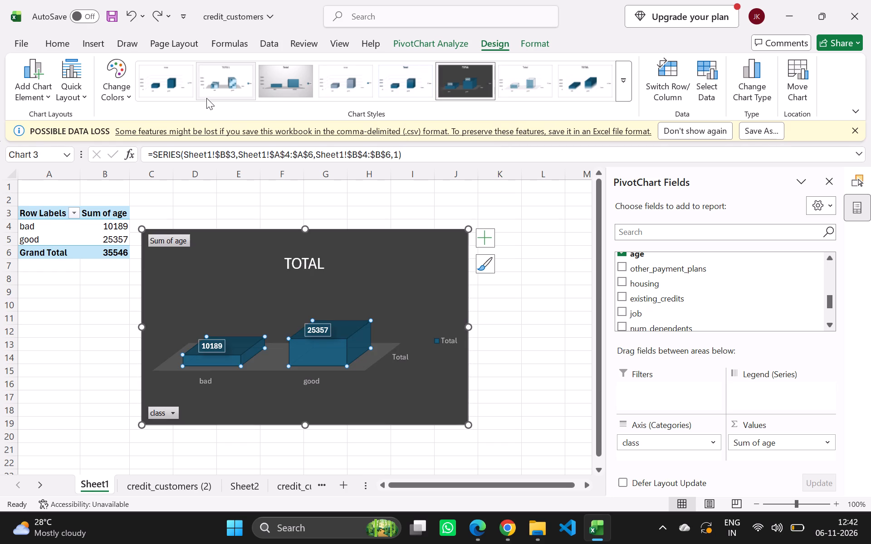
Undo the dark grey styling and the insertion of the 3-D Column age PivotChart.
{"action": "key", "text": "ctrl+z"}
{"action": "key", "text": "ctrl+z"}
{"action": "key", "text": "ctrl+z"}
{"action": "key", "text": "ctrl+z"}
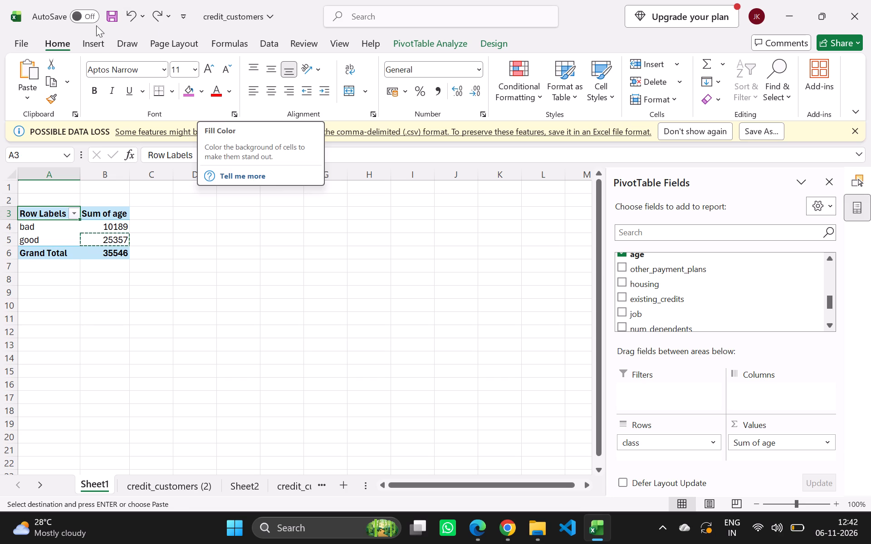
Browse the PivotChart types, including bar, line and Pie of Pie, and insert a 3-D Pie chart from the age by class PivotTable.
{"action": "left_click", "coordinate": [86, 44]}
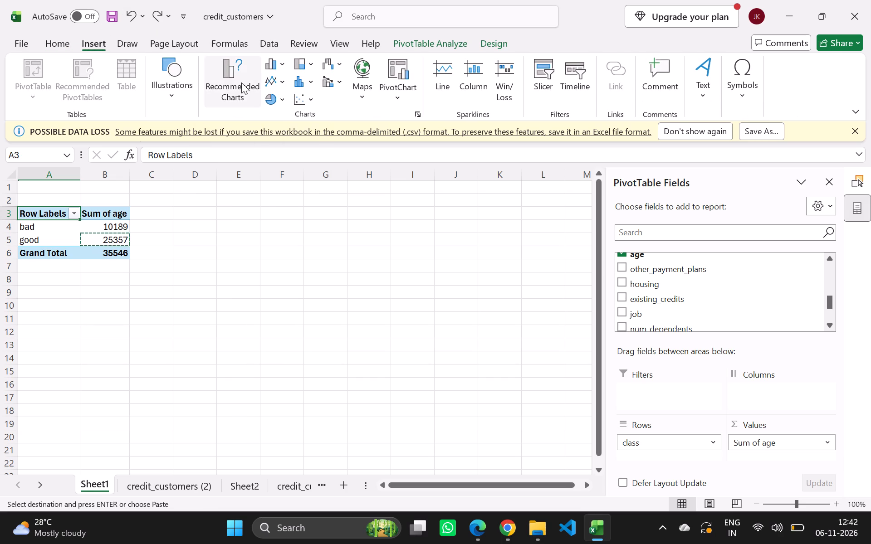
{"action": "left_click", "coordinate": [397, 72]}
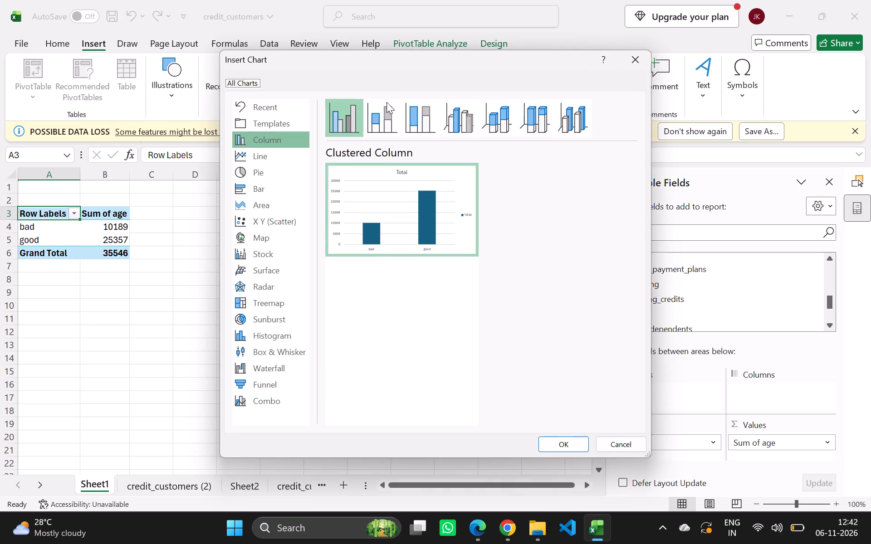
{"action": "left_click", "coordinate": [263, 194]}
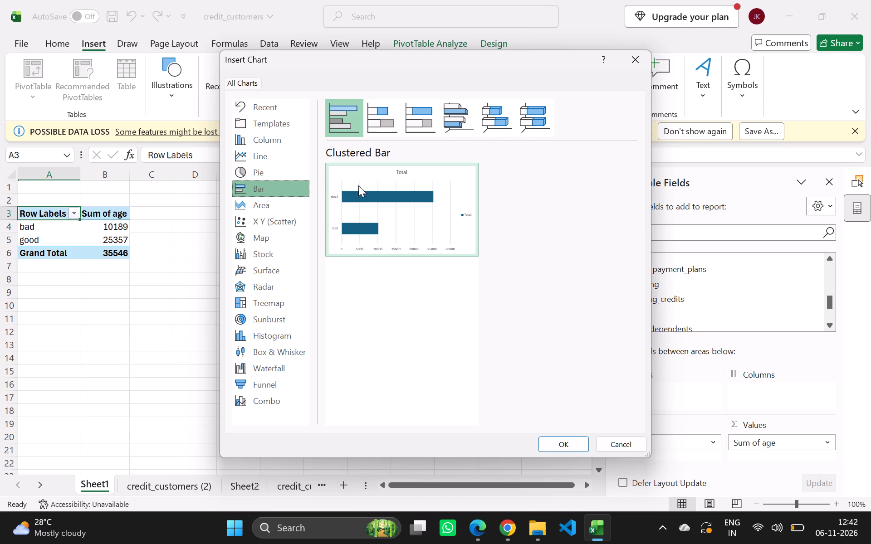
{"action": "left_click", "coordinate": [260, 160]}
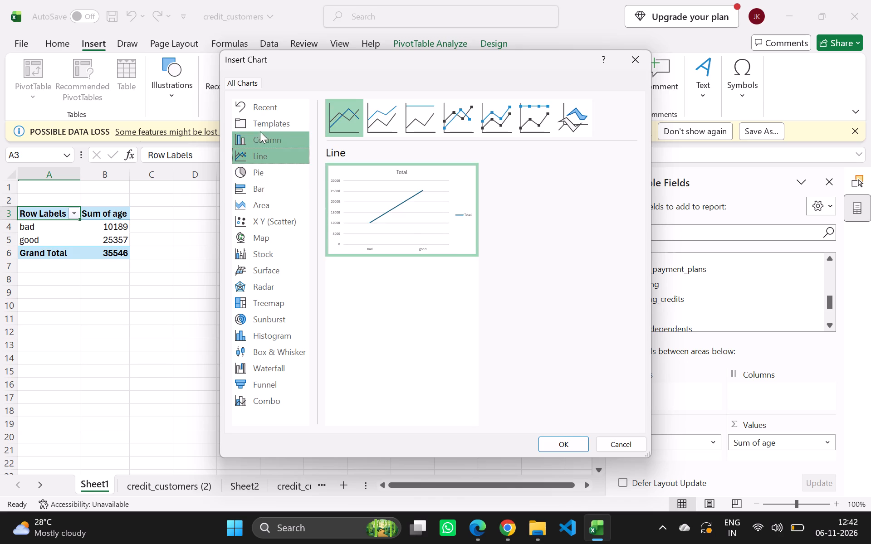
{"action": "left_click", "coordinate": [260, 123]}
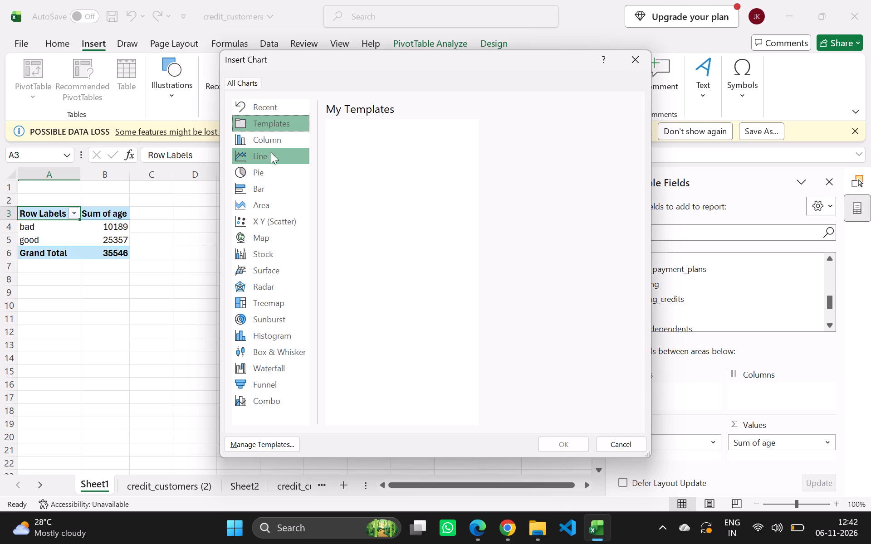
{"action": "left_click", "coordinate": [272, 232]}
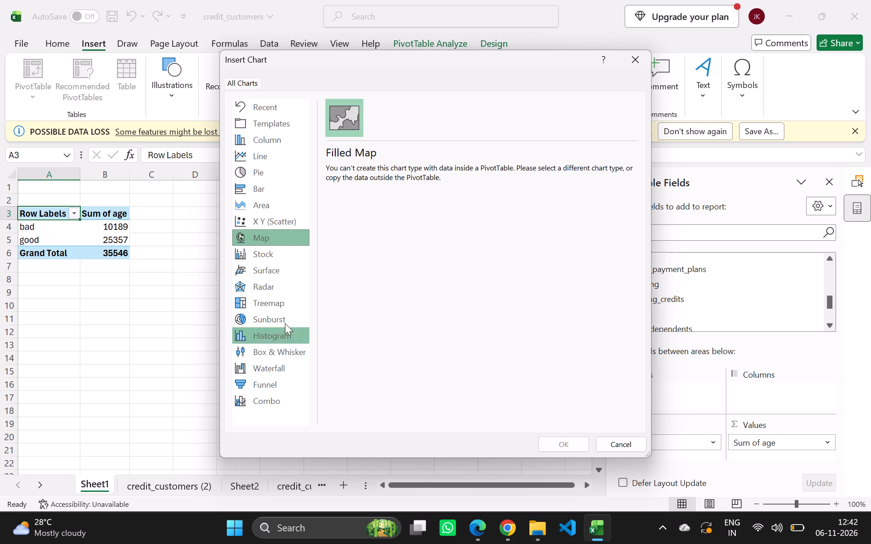
{"action": "left_click", "coordinate": [269, 301]}
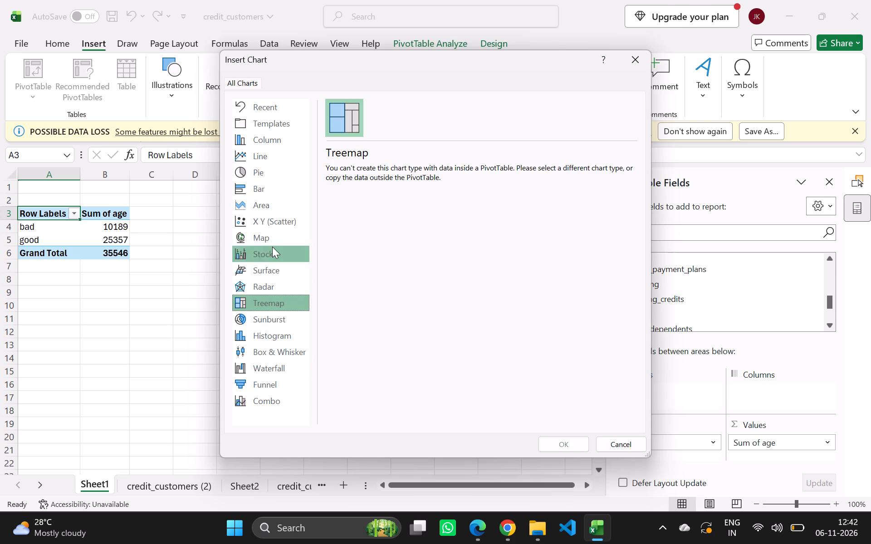
{"action": "left_click", "coordinate": [259, 158]}
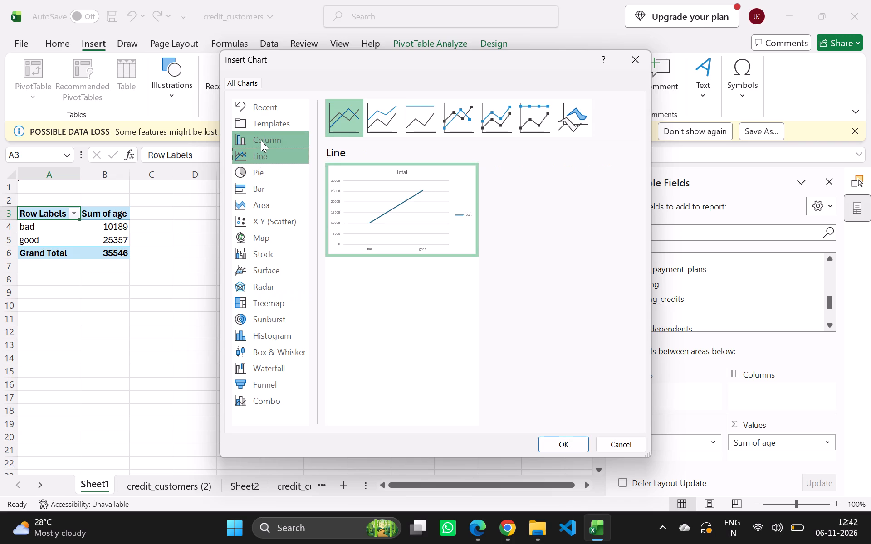
{"action": "left_click", "coordinate": [261, 141]}
{"action": "left_click", "coordinate": [264, 165]}
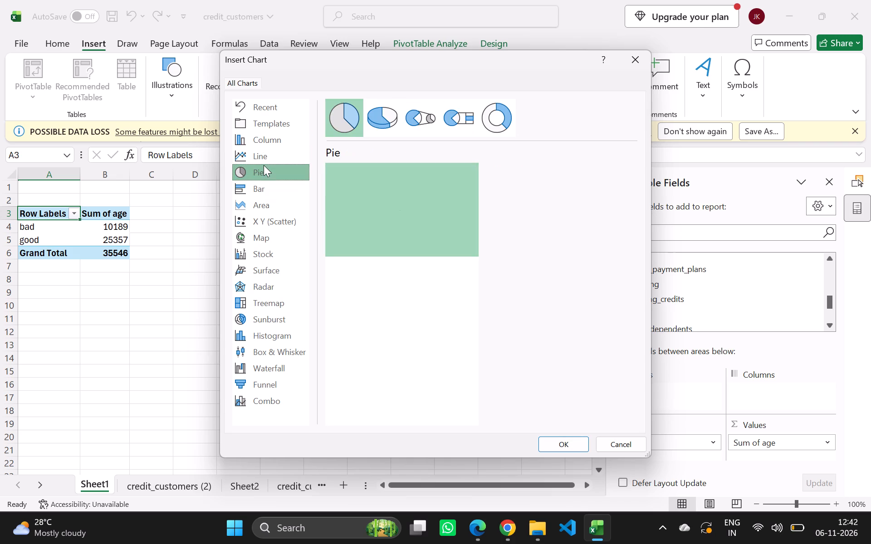
{"action": "left_click", "coordinate": [413, 119]}
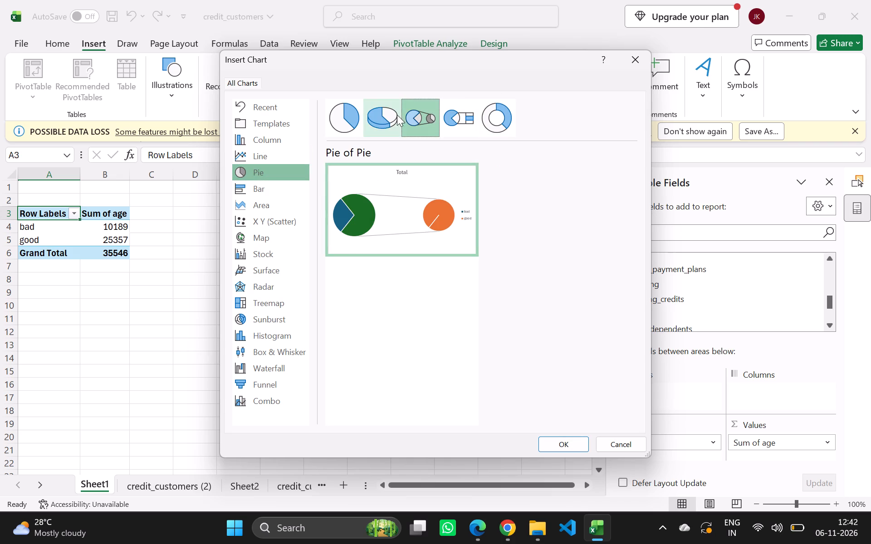
{"action": "left_click", "coordinate": [369, 116]}
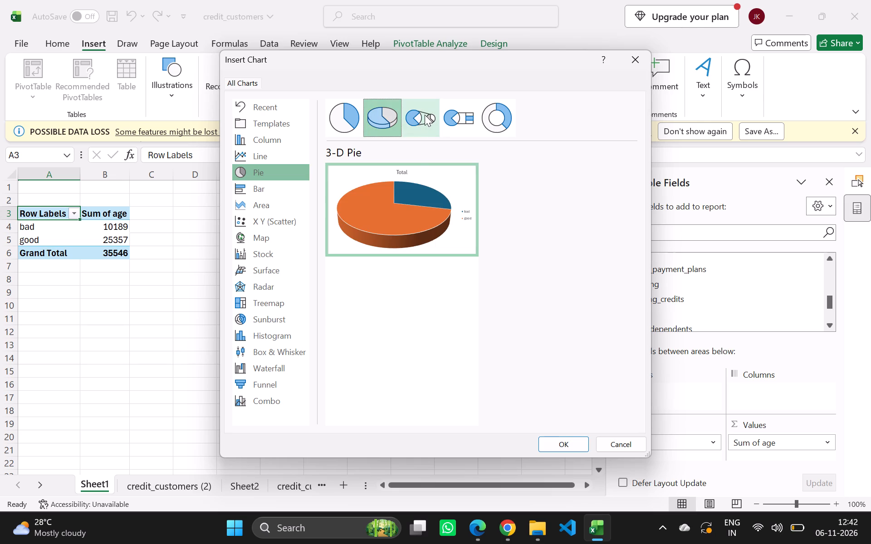
{"action": "left_click", "coordinate": [382, 128]}
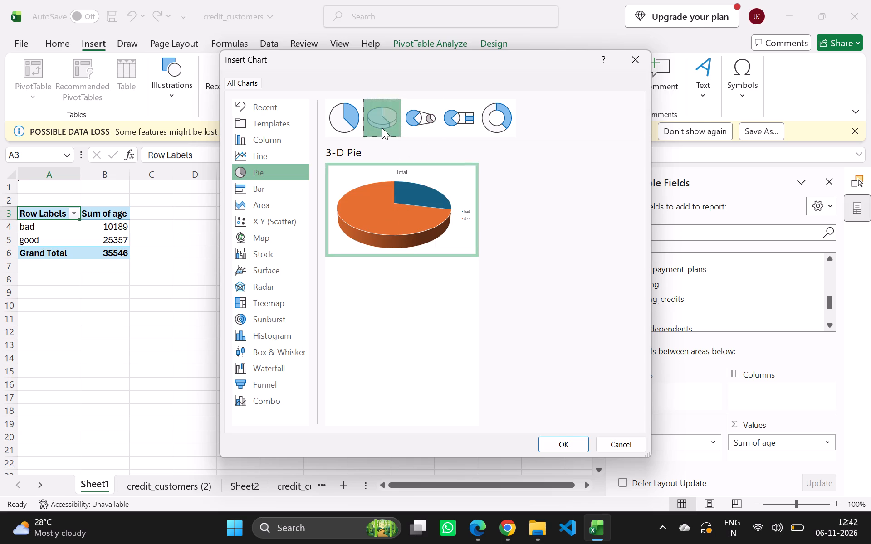
{"action": "left_click", "coordinate": [566, 449]}
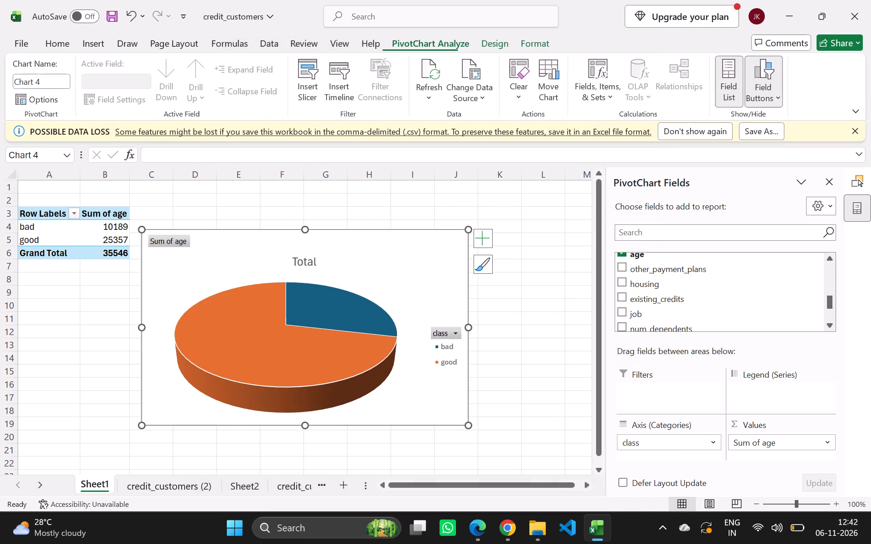
Move the 3-D pie chart farther from the PivotTable, with its top-left corner near cell D3.
{"action": "left_click", "coordinate": [329, 327]}
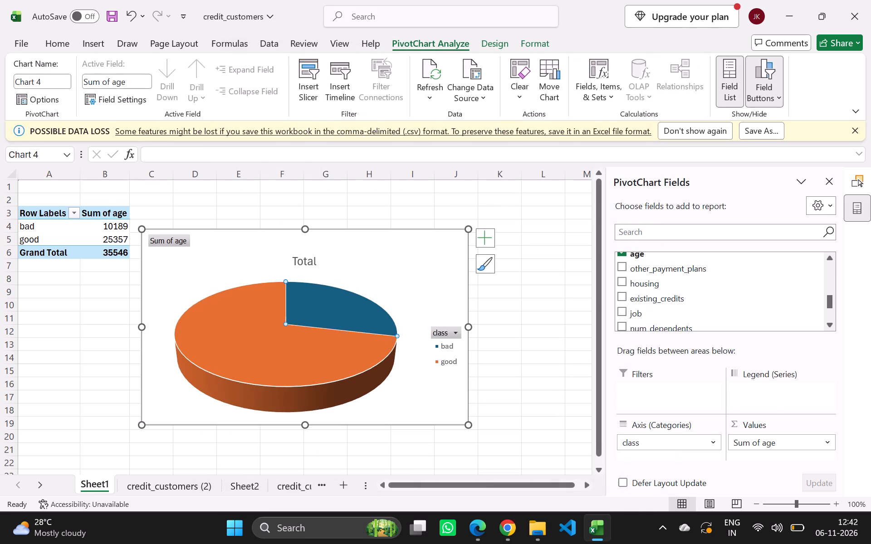
{"action": "left_click", "coordinate": [269, 343]}
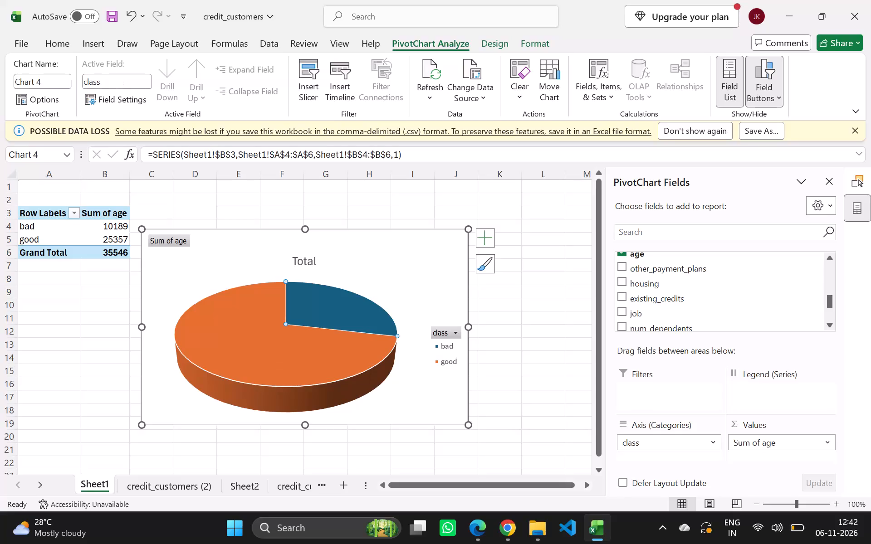
{"action": "left_click", "coordinate": [323, 311]}
{"action": "left_click", "coordinate": [291, 346]}
{"action": "left_click_drag", "start_coordinate": [324, 248], "coordinate": [390, 223]}
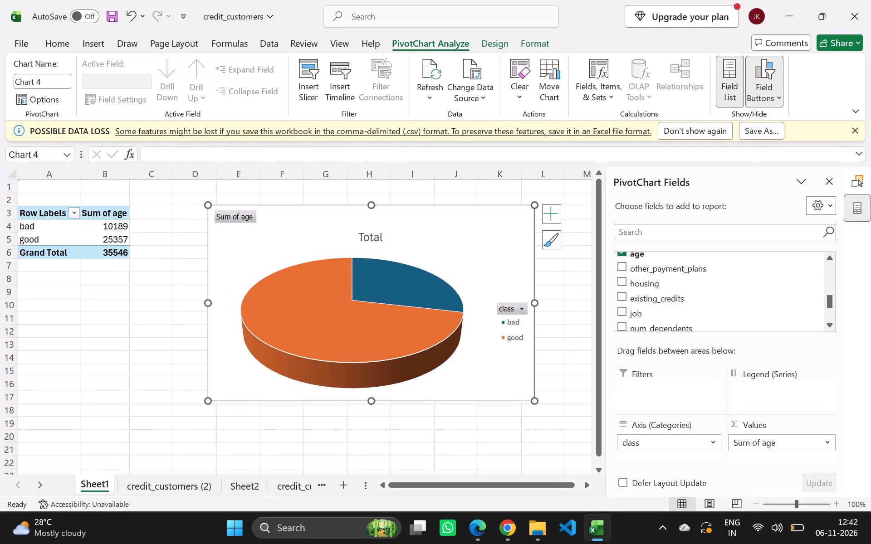
Try the light grey gradient style on the age pie chart, and apply the dark gradient style with percentage labels.
{"action": "left_click", "coordinate": [490, 49]}
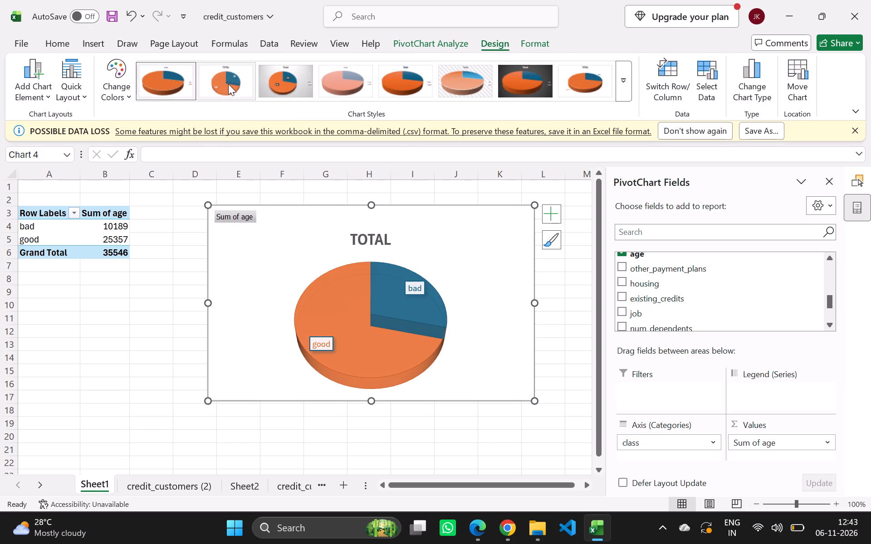
{"action": "left_click", "coordinate": [278, 81]}
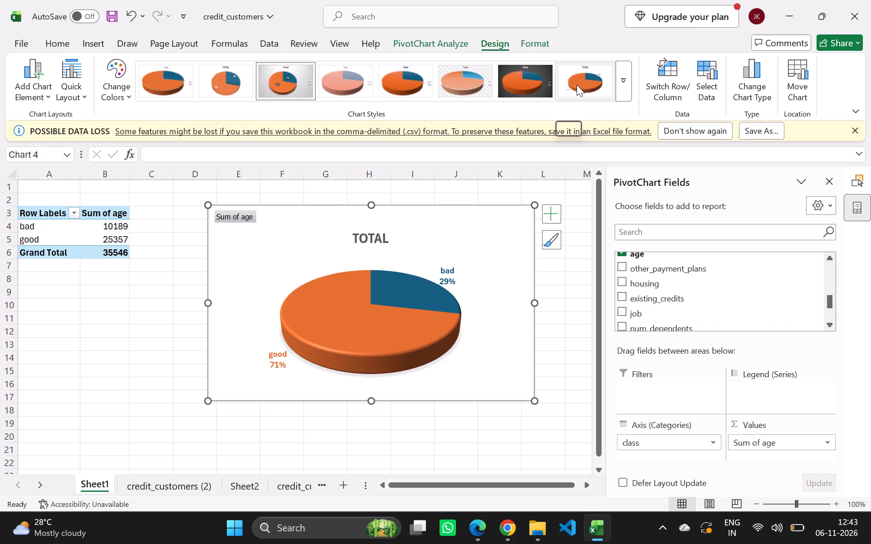
{"action": "left_click", "coordinate": [626, 88]}
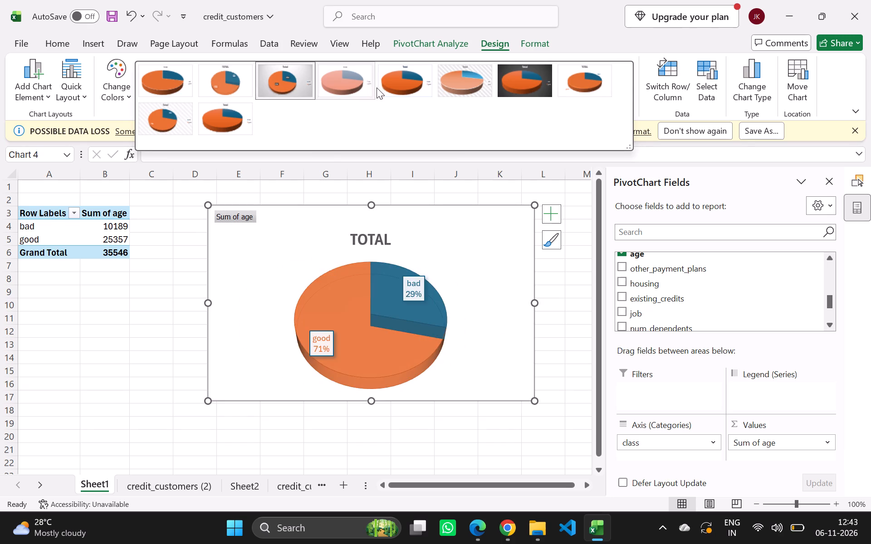
{"action": "left_click", "coordinate": [527, 82]}
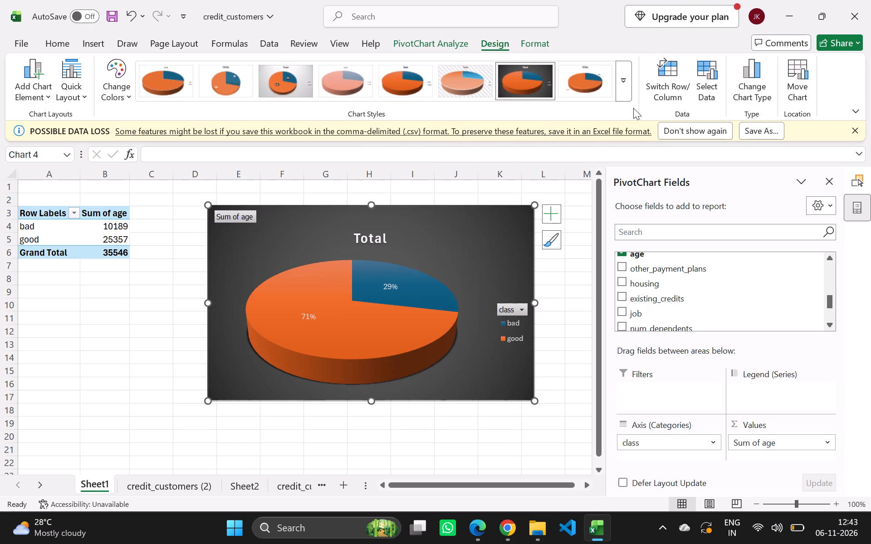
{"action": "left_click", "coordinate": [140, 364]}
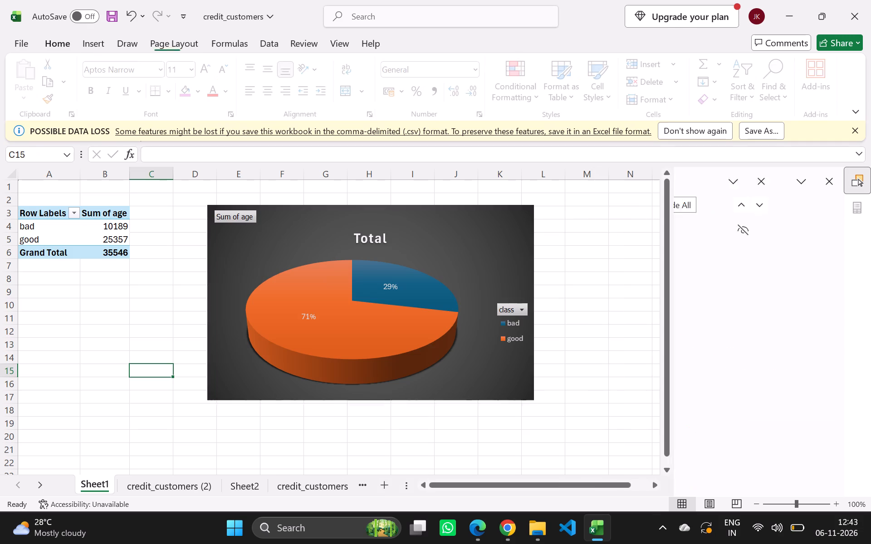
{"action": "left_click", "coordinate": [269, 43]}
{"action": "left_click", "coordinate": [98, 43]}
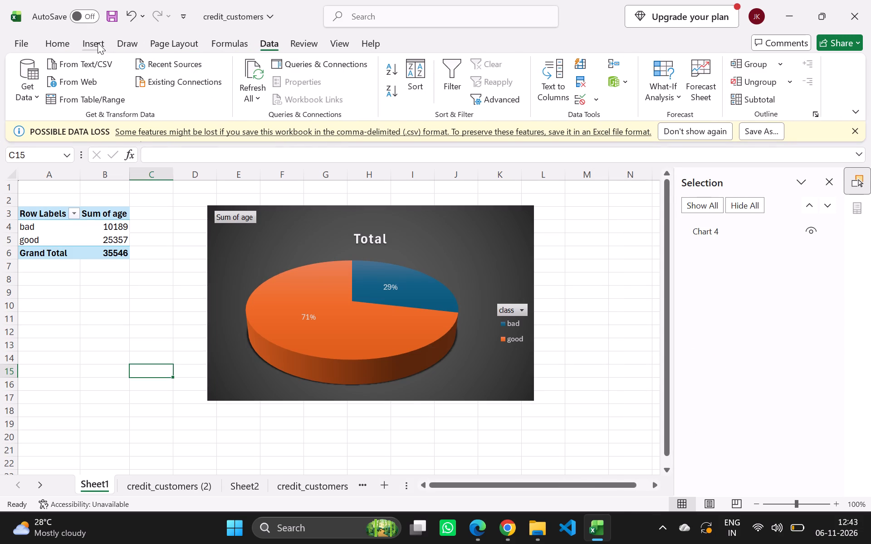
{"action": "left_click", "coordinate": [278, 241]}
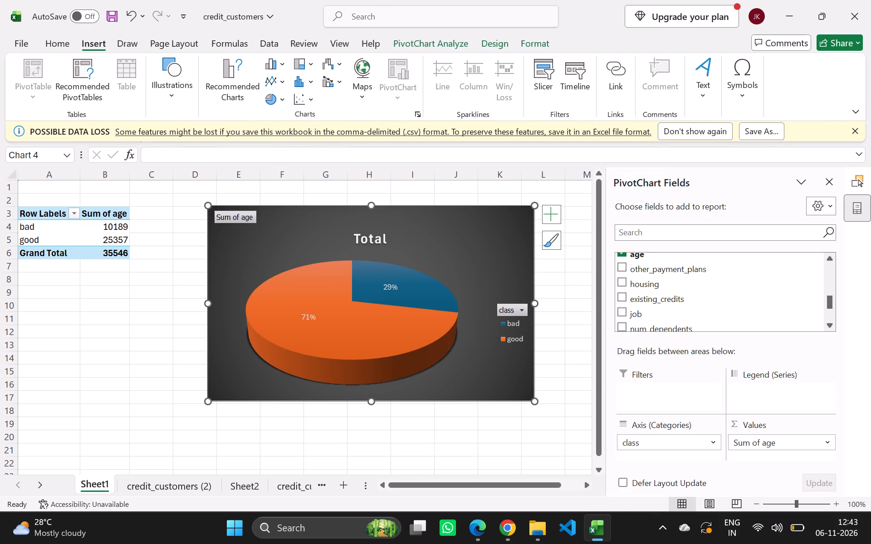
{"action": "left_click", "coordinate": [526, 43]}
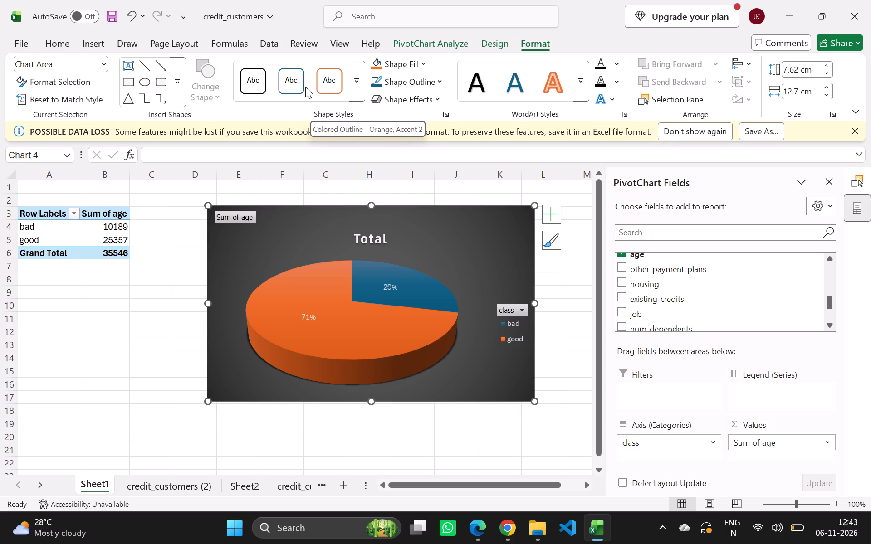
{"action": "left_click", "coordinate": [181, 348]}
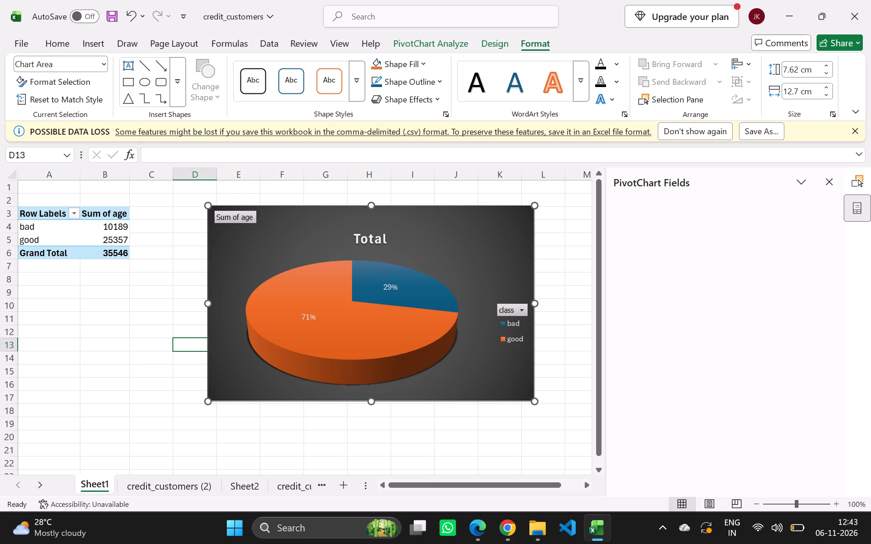
Open the pie chart's title "Total" for text editing and add a space at its end.
{"action": "left_click", "coordinate": [243, 219]}
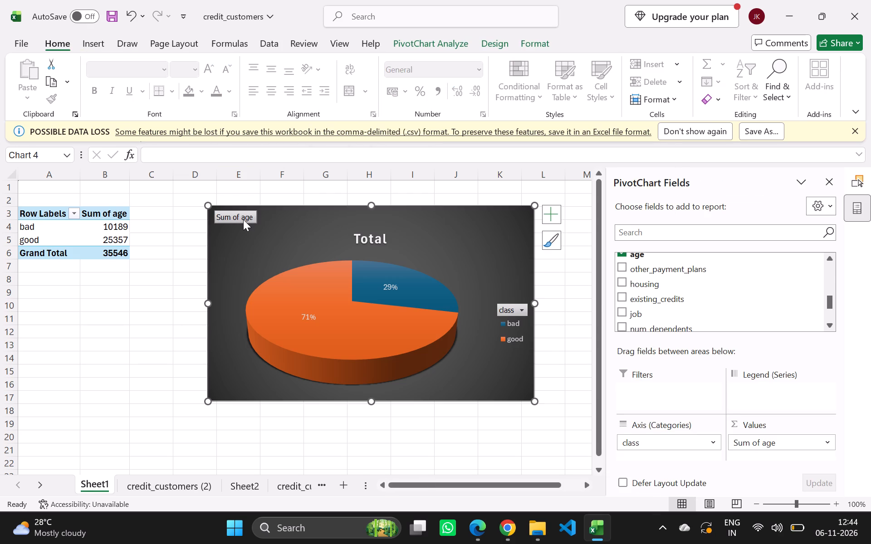
{"action": "double_click", "coordinate": [243, 219]}
{"action": "double_click", "coordinate": [377, 238]}
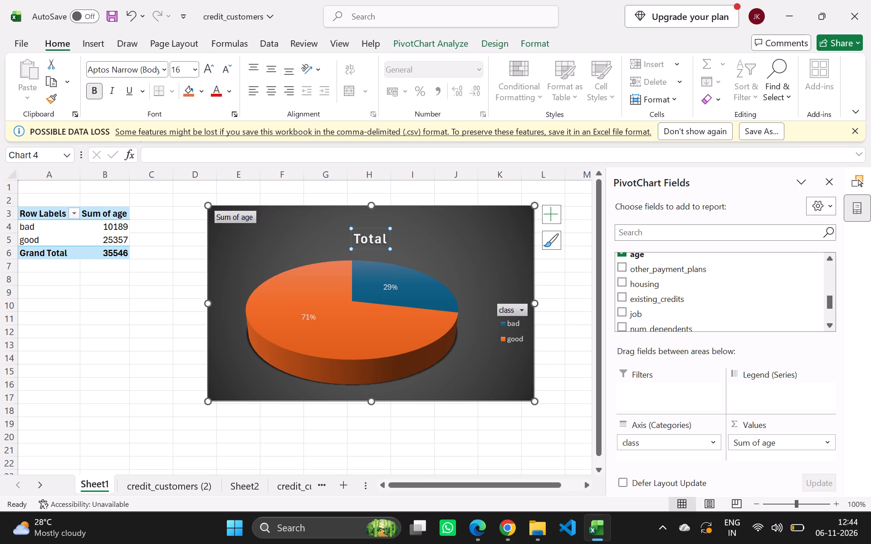
{"action": "key", "text": "Right"}
{"action": "key", "text": "Right"}
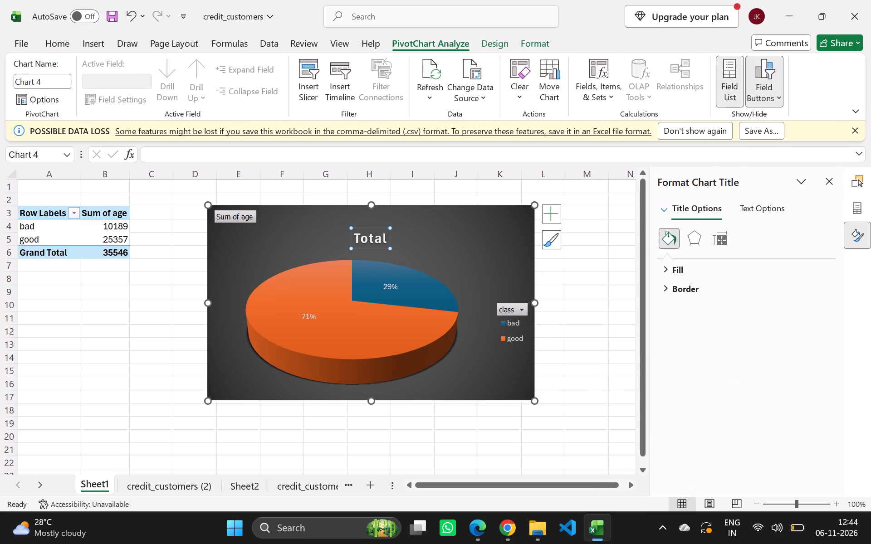
{"action": "left_click", "coordinate": [387, 237]}
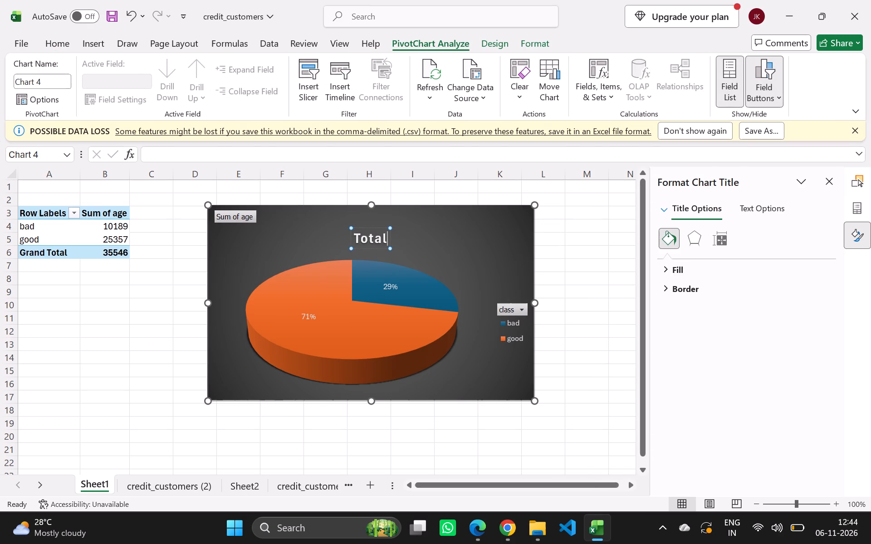
{"action": "key", "text": "space"}
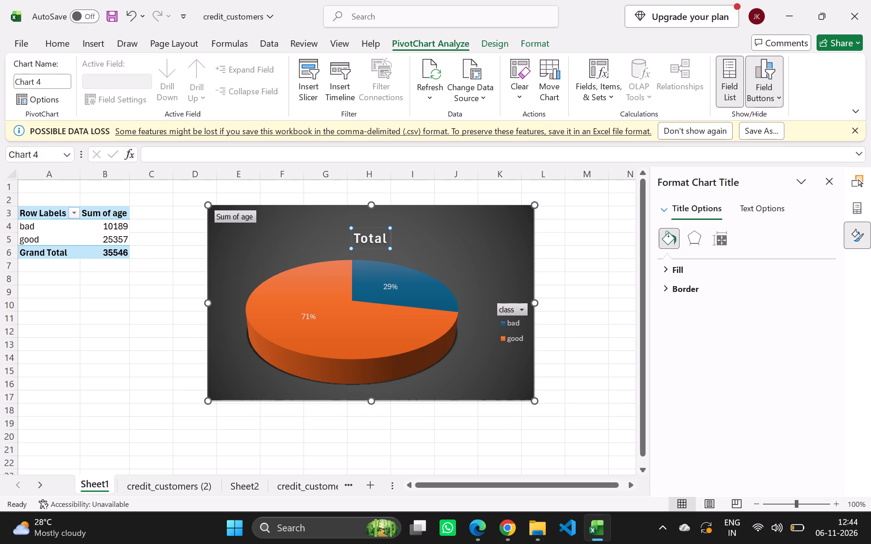
{"action": "left_click", "coordinate": [475, 543]}
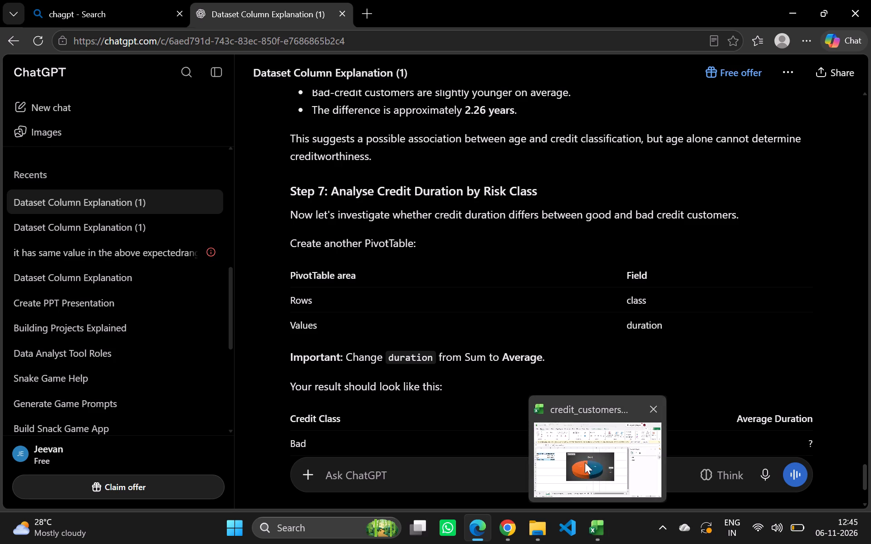
{"action": "scroll", "coordinate": [473, 300], "scroll_direction": "down", "scroll_amount": 3}
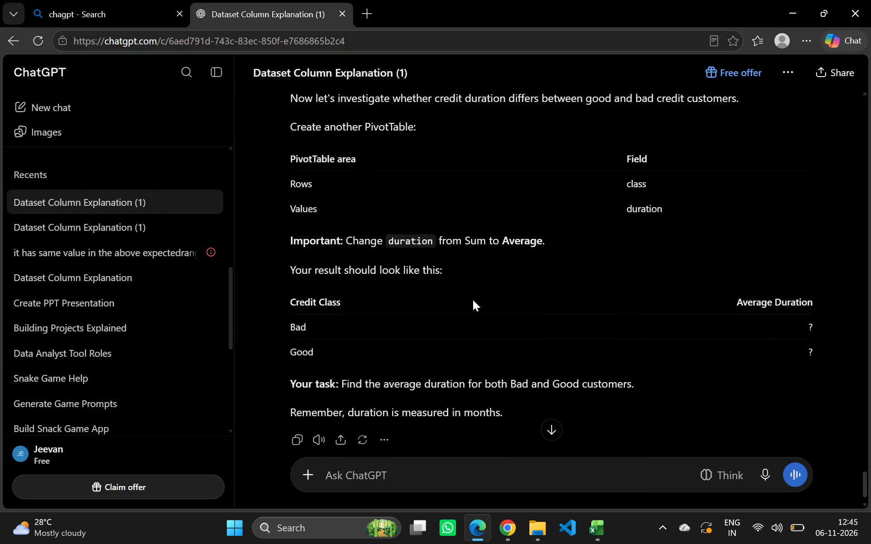
{"action": "scroll", "coordinate": [473, 300], "scroll_direction": "down", "scroll_amount": 1}
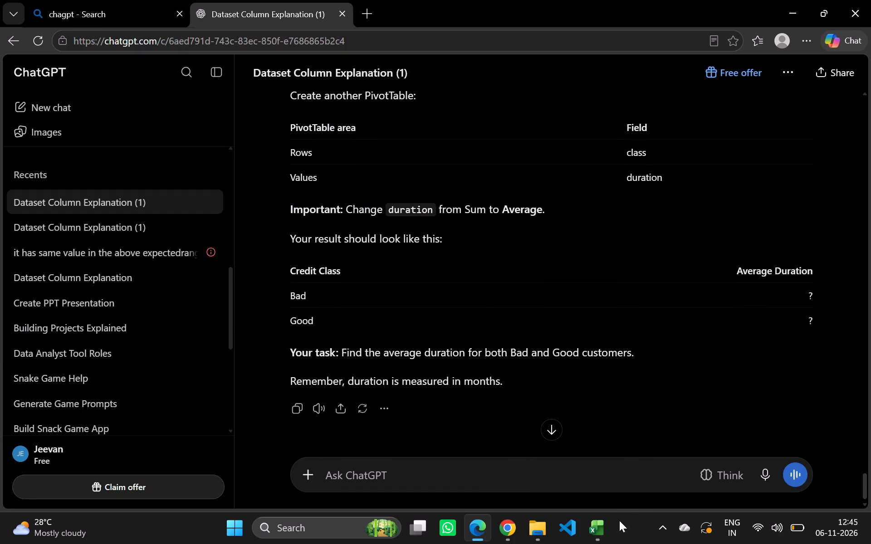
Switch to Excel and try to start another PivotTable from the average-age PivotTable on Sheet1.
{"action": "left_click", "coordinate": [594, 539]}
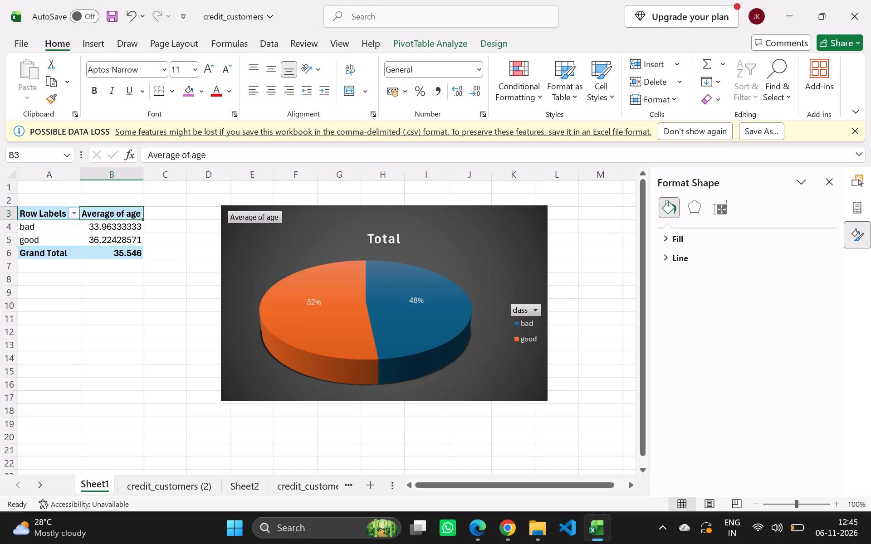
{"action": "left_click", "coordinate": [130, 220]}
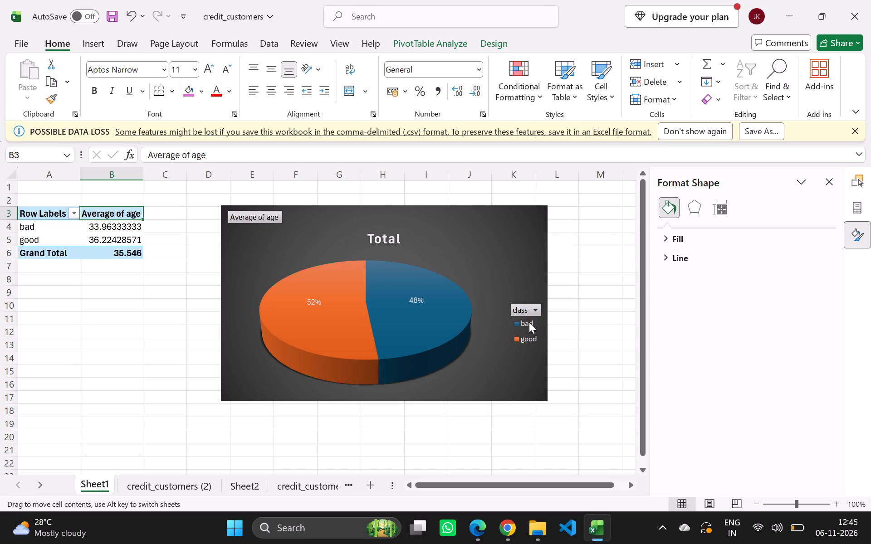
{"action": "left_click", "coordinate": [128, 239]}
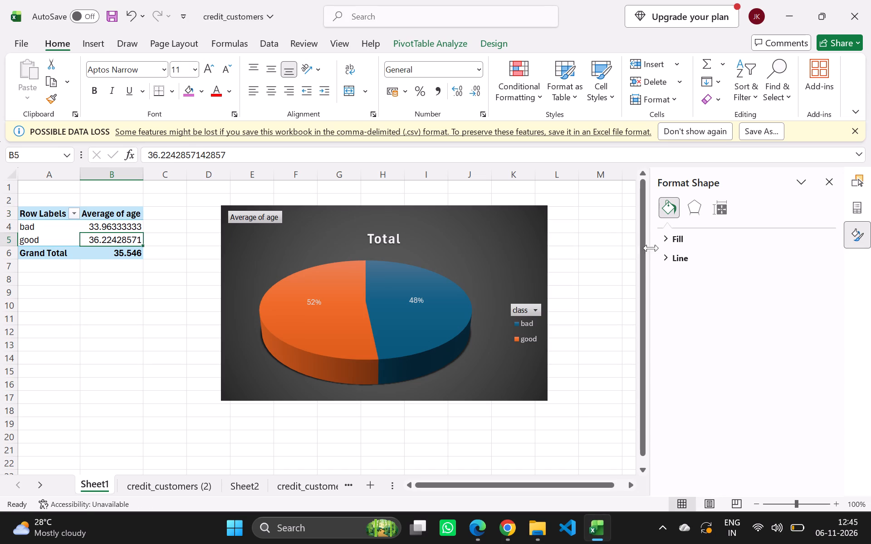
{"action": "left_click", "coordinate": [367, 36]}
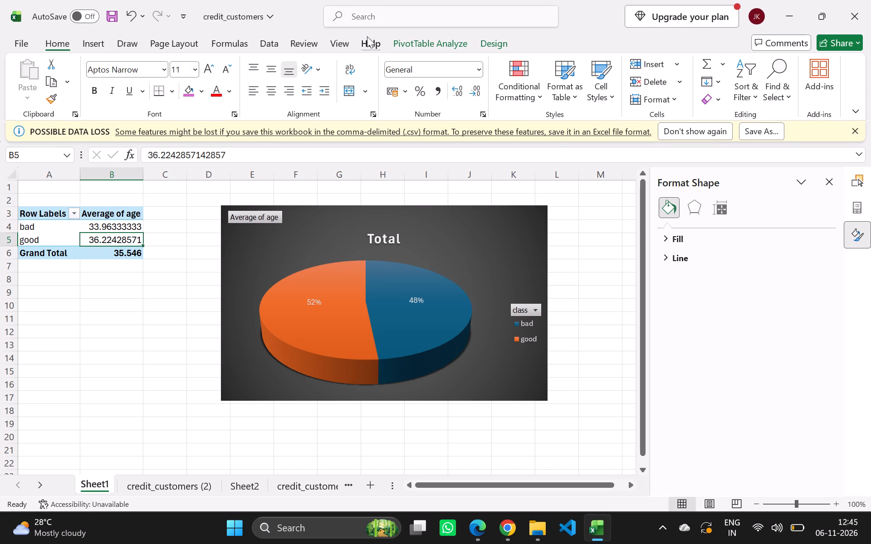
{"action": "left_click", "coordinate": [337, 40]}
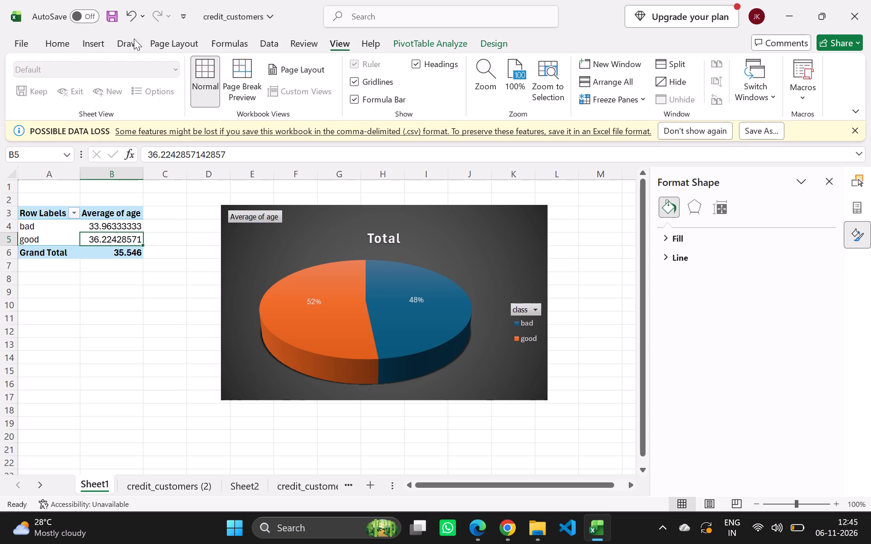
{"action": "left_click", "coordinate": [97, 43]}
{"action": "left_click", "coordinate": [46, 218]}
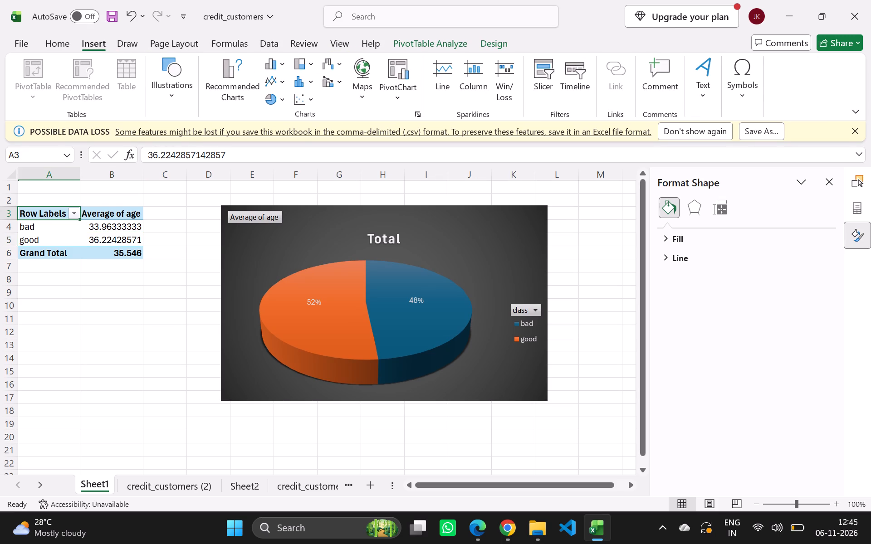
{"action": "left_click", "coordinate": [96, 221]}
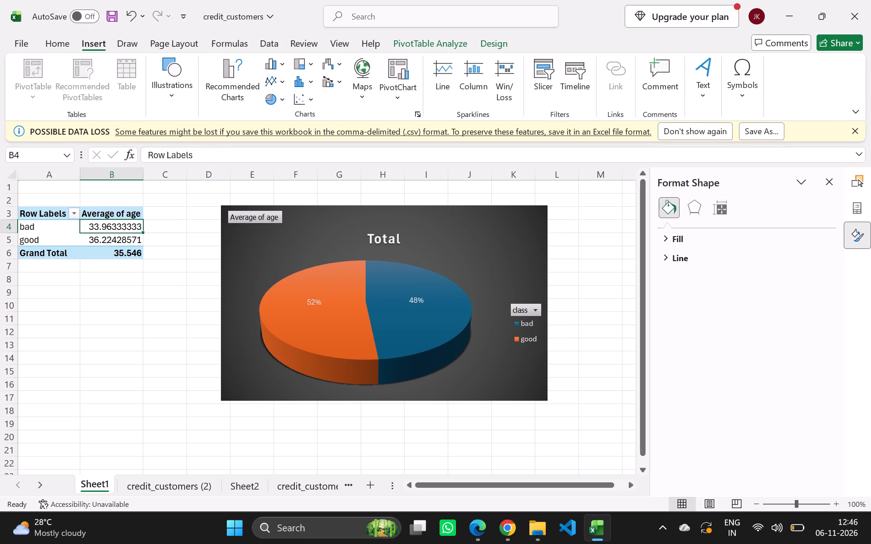
Undo the average-age summary, the pie chart and the PivotTable edits on Sheet1, back to the credit_customers (2) data table.
{"action": "key", "text": "ctrl+z"}
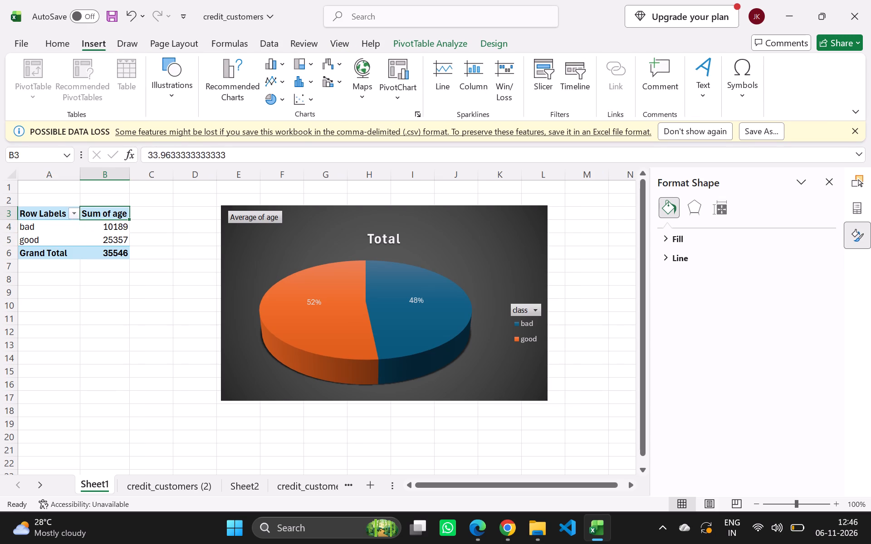
{"action": "key", "text": "ctrl+z"}
{"action": "key", "text": "ctrl+z"}
{"action": "key", "text": "ctrl+z"}
{"action": "key", "text": "ctrl+z"}
{"action": "key", "text": "ctrl+z"}
{"action": "key", "text": "ctrl+z"}
{"action": "key", "text": "ctrl+z"}
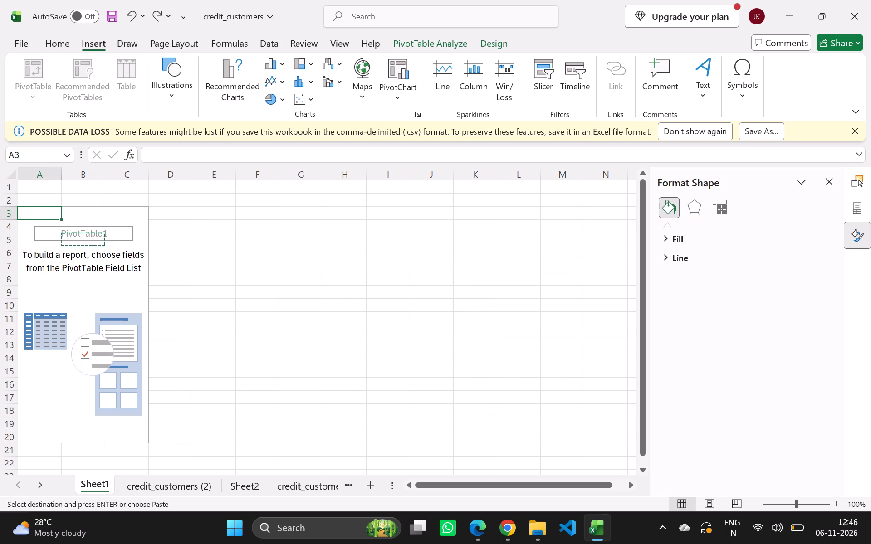
{"action": "key", "text": "ctrl+z"}
{"action": "key", "text": "ctrl+z"}
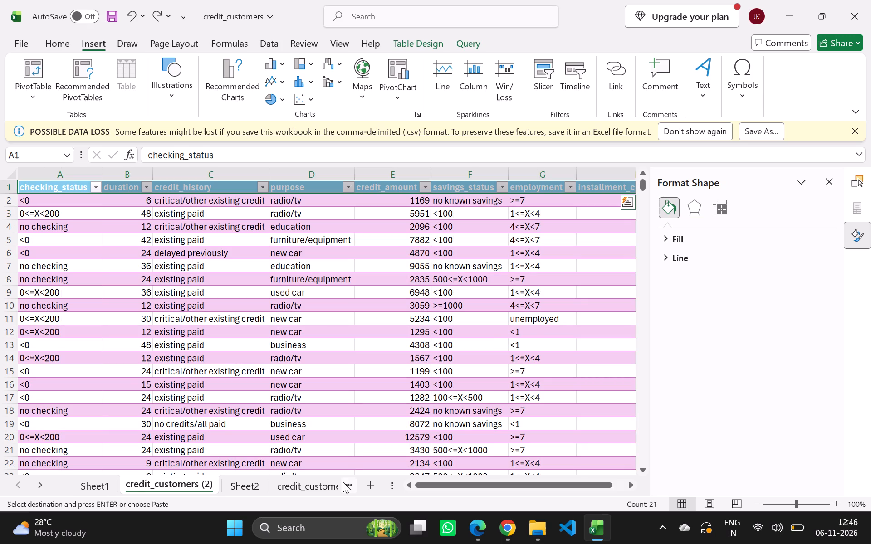
Look through the credit_customers and Sheet2 worksheets for the source data and return to credit_customers (2).
{"action": "left_click", "coordinate": [273, 480]}
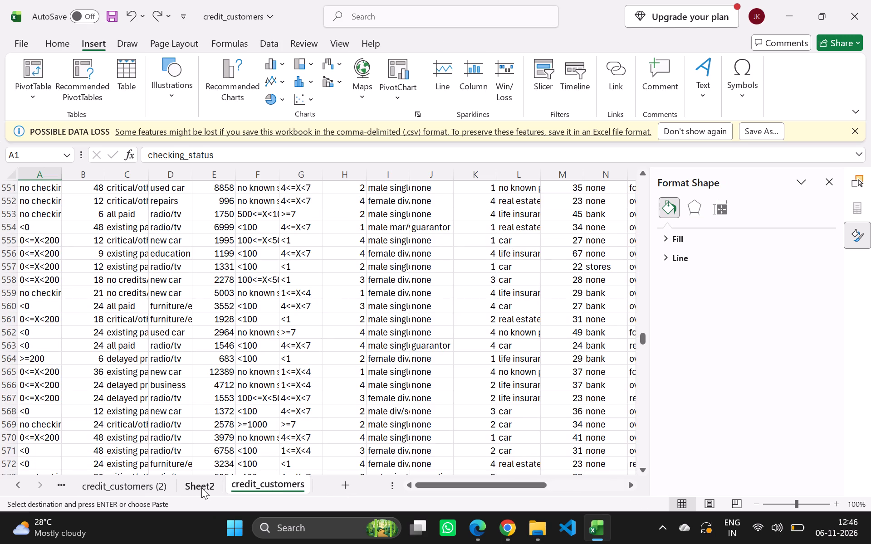
{"action": "left_click", "coordinate": [201, 487]}
{"action": "left_click", "coordinate": [123, 482]}
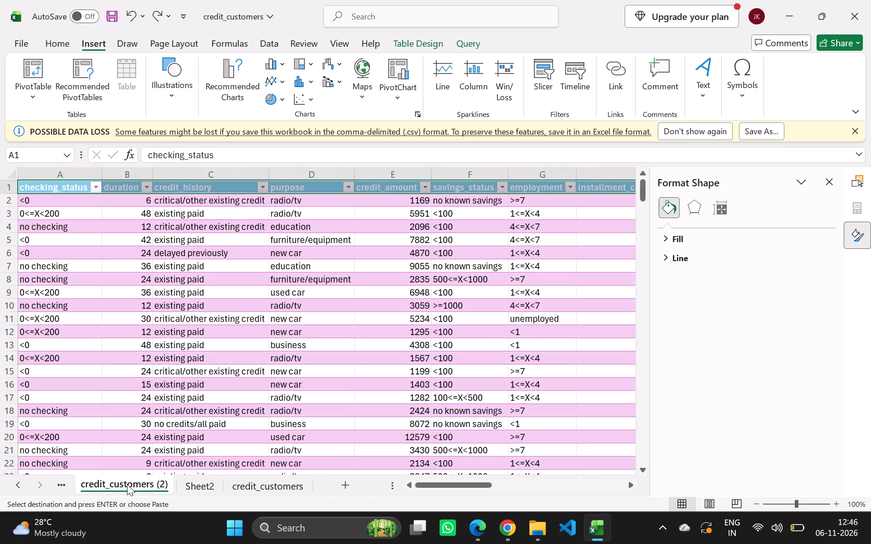
{"action": "scroll", "coordinate": [127, 486], "scroll_direction": "right", "scroll_amount": 5}
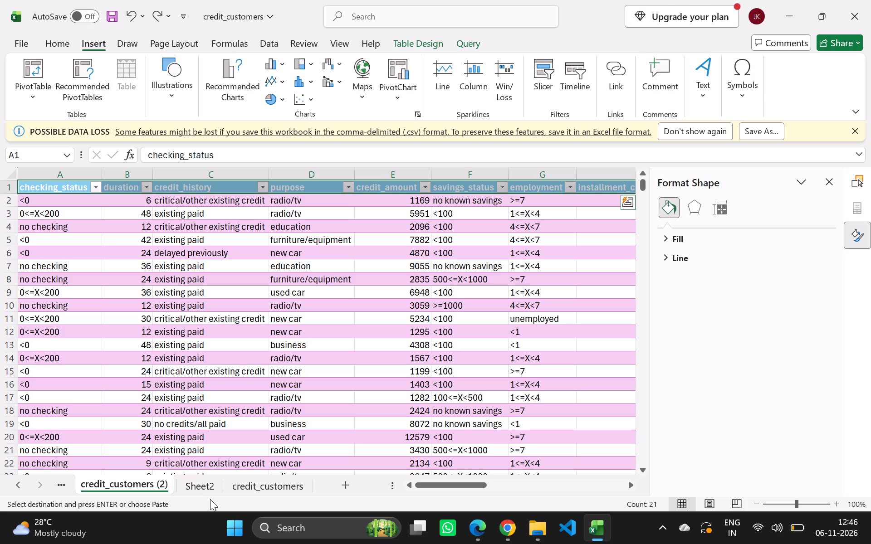
{"action": "left_click", "coordinate": [210, 499]}
{"action": "left_click", "coordinate": [206, 486]}
{"action": "left_click", "coordinate": [250, 486]}
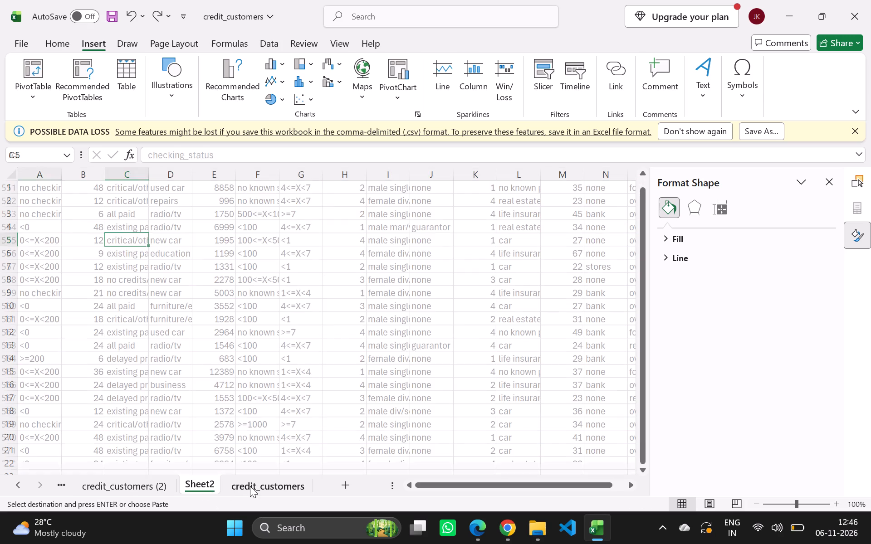
{"action": "left_click", "coordinate": [117, 490]}
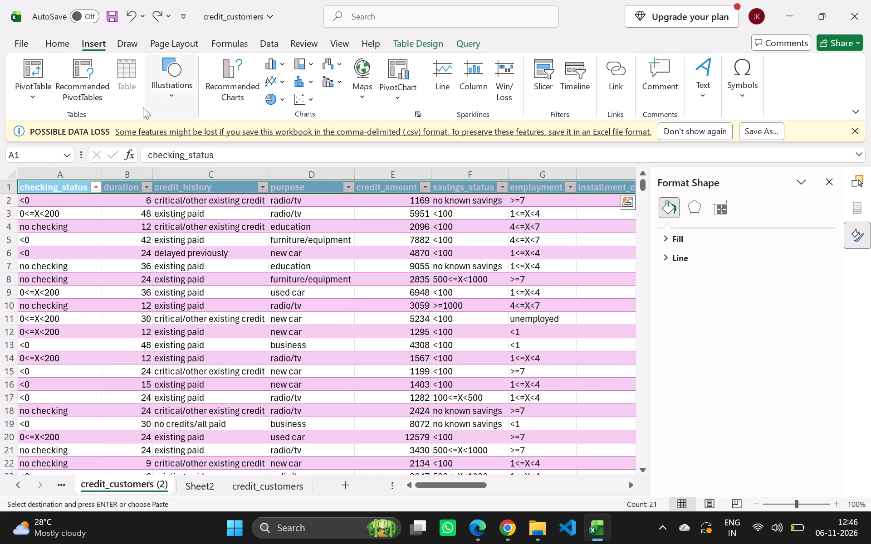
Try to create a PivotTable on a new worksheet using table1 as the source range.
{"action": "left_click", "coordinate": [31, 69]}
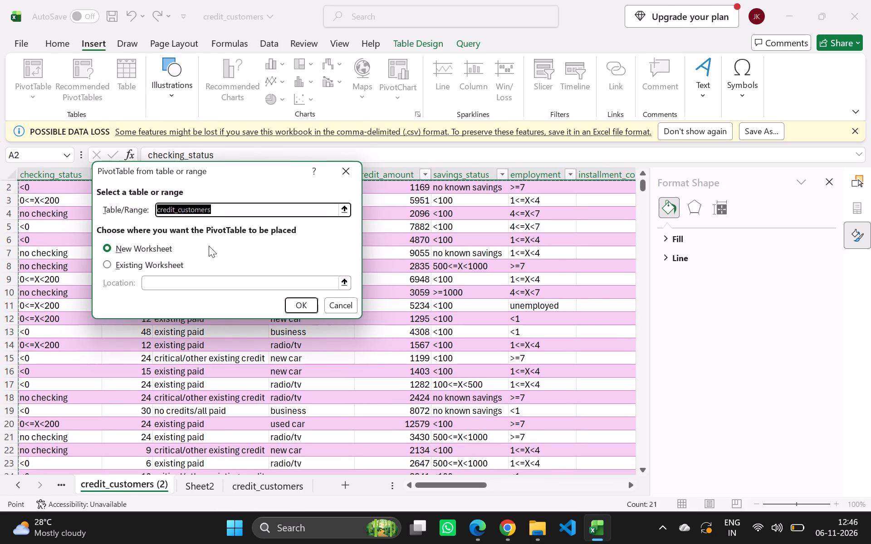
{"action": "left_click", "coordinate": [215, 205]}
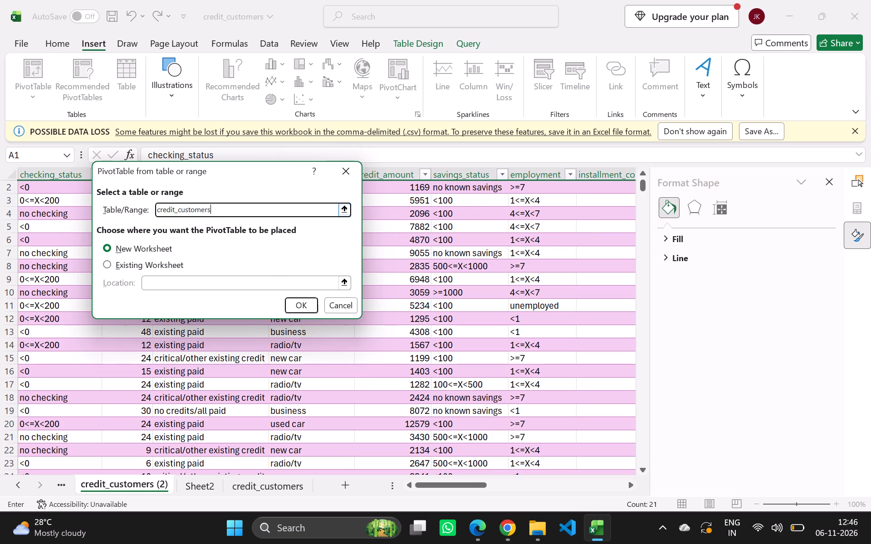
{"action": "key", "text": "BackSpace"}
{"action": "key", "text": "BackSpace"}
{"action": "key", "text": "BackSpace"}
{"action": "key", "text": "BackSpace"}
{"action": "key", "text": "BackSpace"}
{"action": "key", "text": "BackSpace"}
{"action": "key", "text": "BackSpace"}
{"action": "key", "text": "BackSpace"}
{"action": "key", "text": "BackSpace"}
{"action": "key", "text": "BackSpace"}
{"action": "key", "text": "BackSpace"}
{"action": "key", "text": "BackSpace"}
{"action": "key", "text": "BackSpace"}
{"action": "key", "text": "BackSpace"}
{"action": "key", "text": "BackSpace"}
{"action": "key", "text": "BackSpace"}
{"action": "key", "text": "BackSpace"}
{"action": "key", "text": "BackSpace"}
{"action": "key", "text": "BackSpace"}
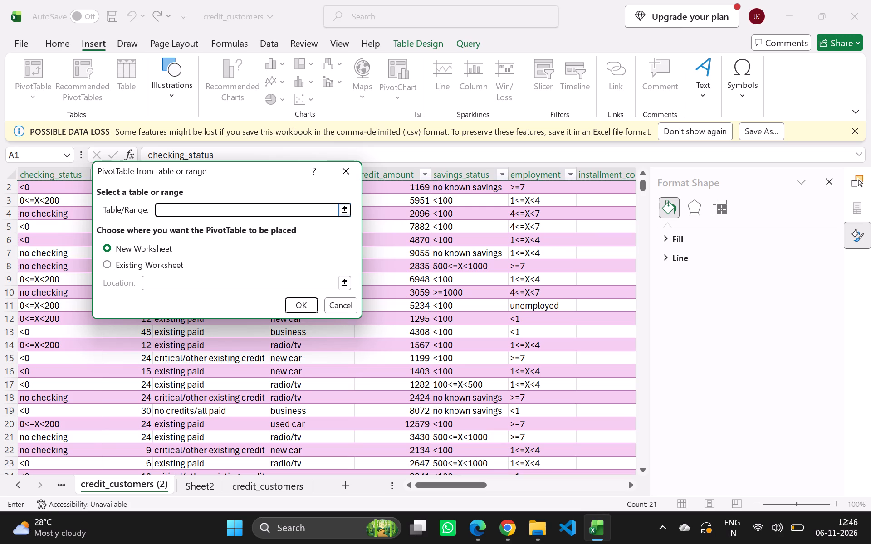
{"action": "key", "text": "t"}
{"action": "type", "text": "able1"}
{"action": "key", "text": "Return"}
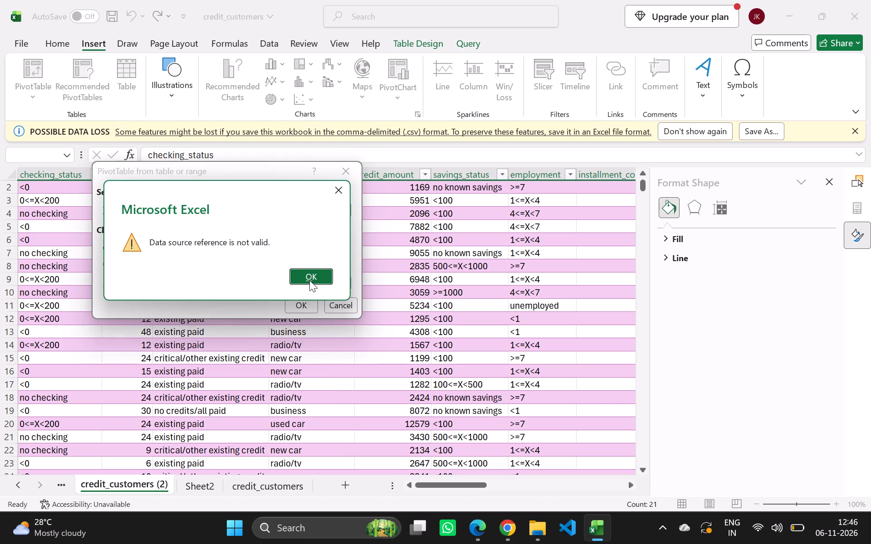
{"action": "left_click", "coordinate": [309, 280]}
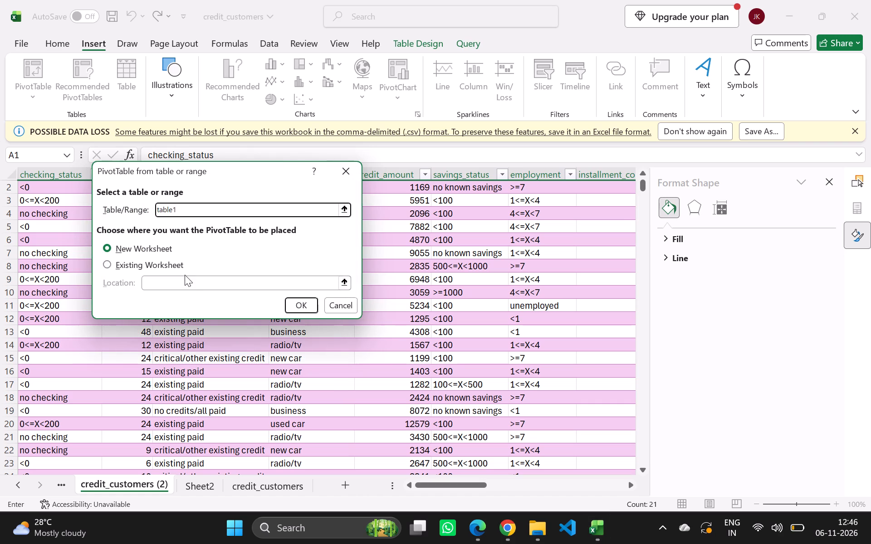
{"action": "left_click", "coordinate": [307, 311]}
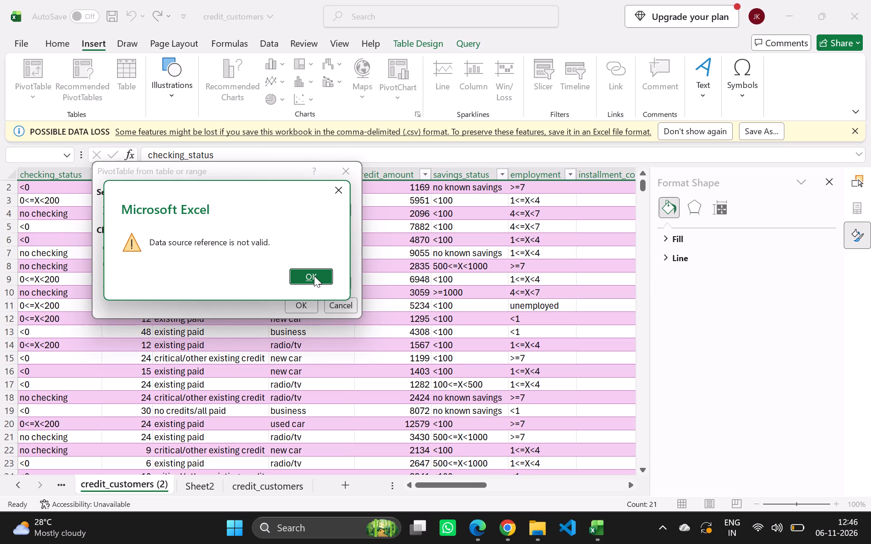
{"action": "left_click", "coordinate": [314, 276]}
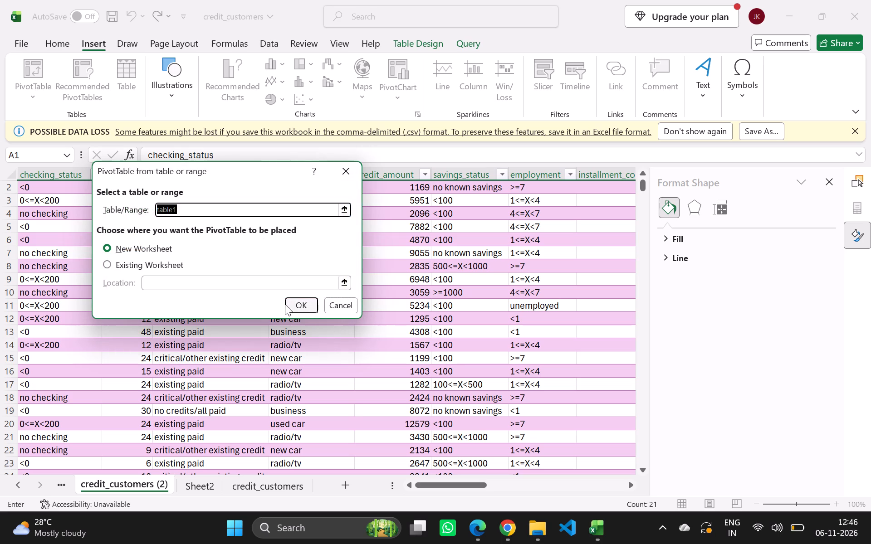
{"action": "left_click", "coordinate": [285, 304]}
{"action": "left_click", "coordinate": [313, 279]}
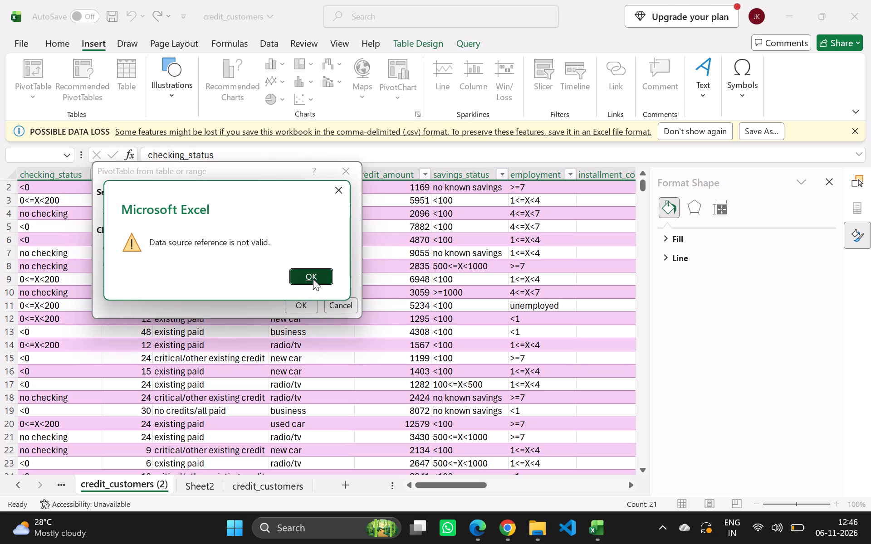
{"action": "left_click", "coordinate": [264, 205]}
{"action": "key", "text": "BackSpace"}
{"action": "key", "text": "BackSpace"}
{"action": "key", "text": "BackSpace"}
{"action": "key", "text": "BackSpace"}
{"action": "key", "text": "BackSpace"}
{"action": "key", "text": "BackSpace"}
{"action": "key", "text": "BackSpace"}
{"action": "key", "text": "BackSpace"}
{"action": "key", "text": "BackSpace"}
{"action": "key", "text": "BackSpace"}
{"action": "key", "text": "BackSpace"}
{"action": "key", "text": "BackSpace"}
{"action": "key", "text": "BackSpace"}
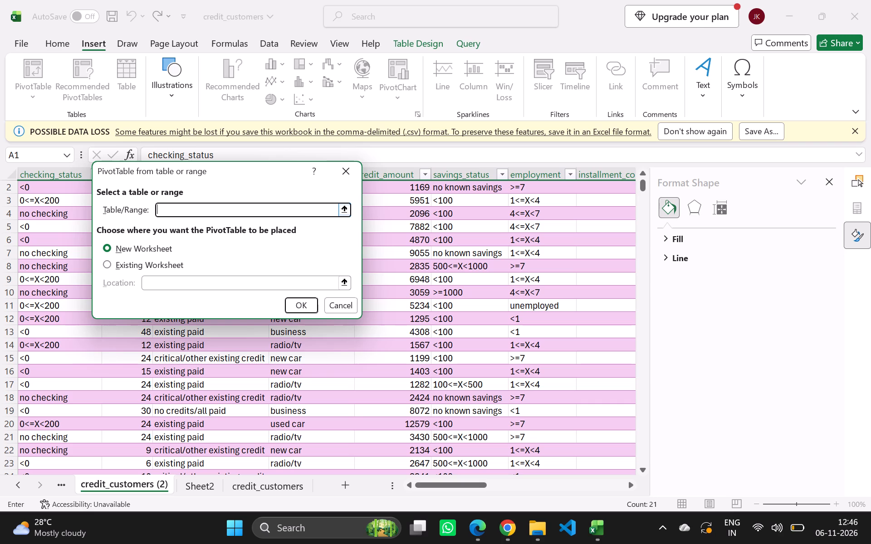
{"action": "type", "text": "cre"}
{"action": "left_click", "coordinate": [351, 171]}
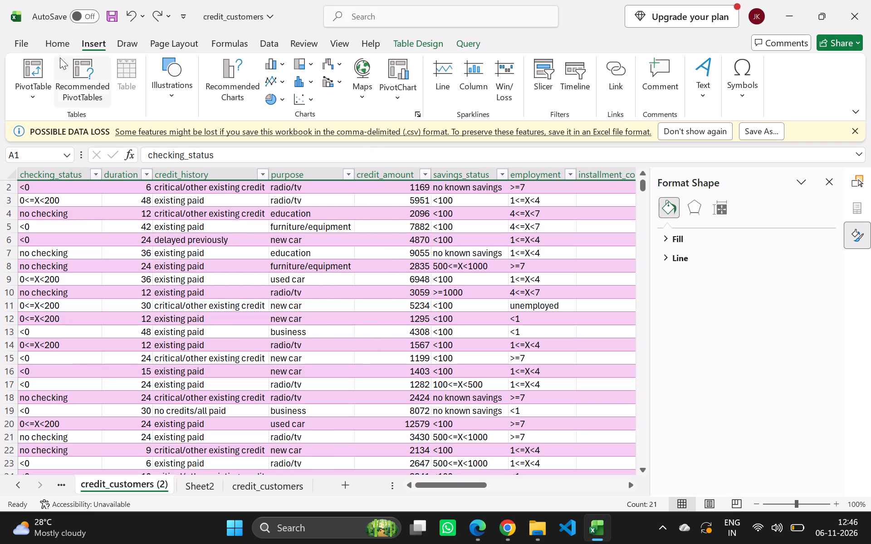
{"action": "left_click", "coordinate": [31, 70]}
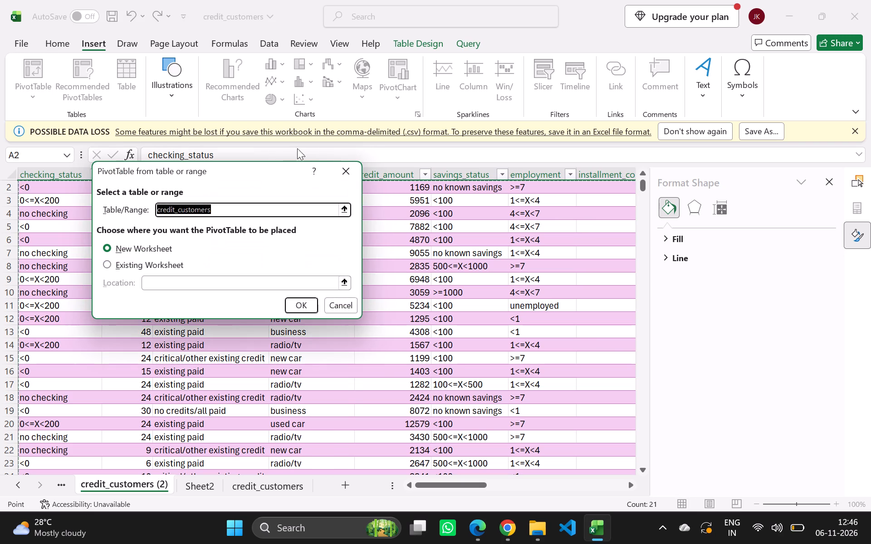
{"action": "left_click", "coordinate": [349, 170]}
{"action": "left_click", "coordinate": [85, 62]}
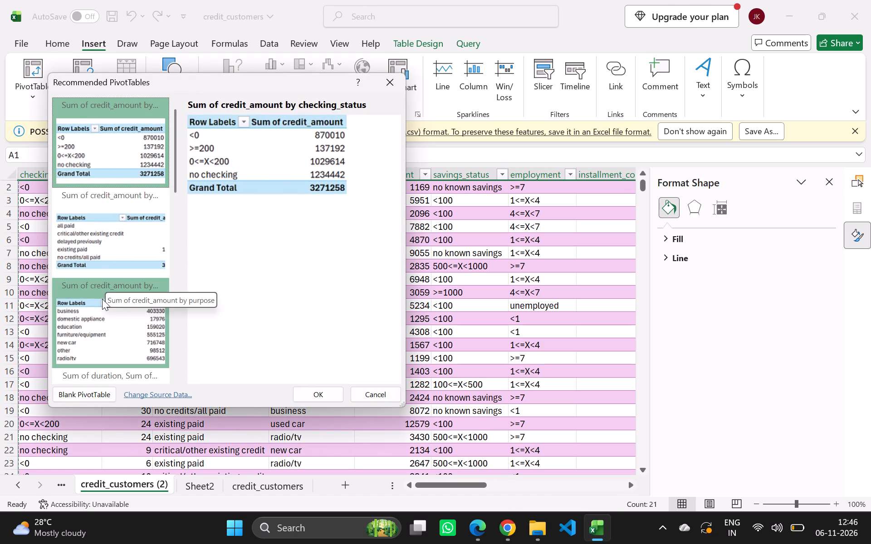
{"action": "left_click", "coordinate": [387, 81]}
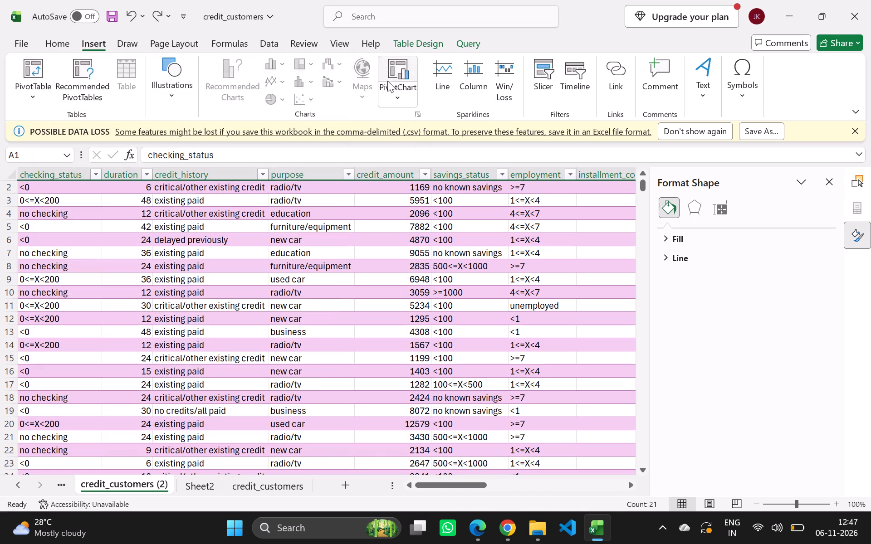
Create a PivotTable from the credit_customers table on a new worksheet, with class in Rows and duration in Values.
{"action": "left_click", "coordinate": [29, 77]}
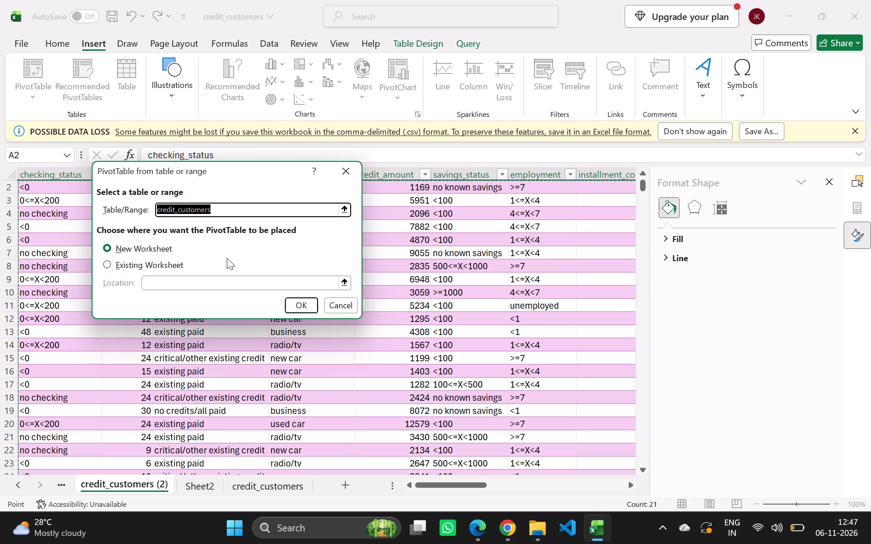
{"action": "left_click", "coordinate": [303, 305]}
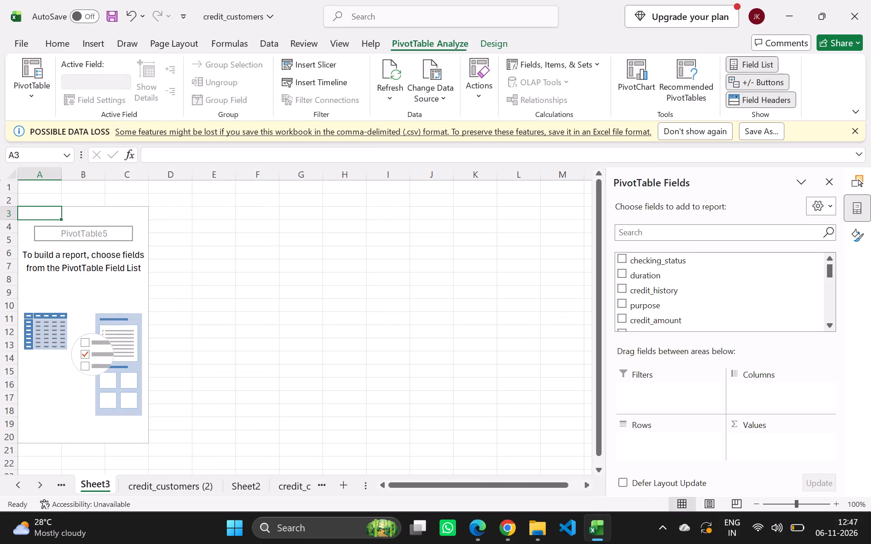
{"action": "scroll", "coordinate": [662, 306], "scroll_direction": "down", "scroll_amount": 5}
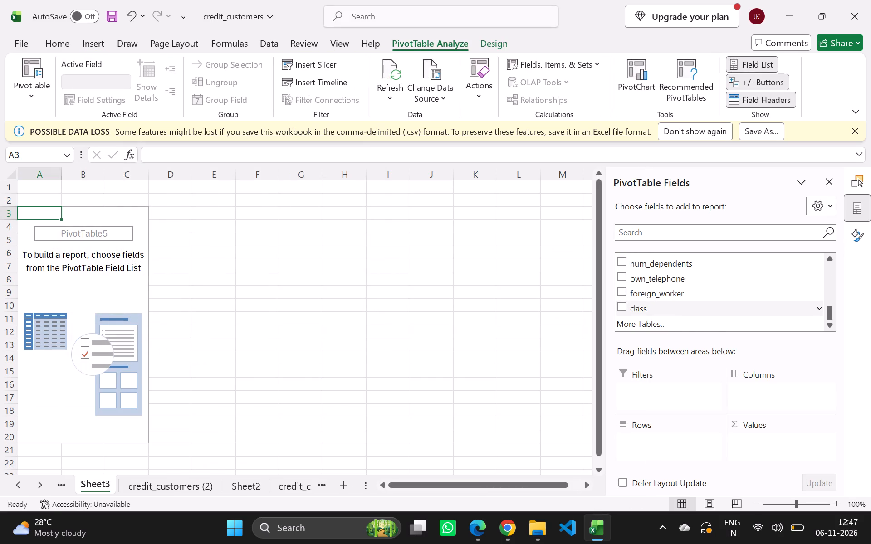
{"action": "left_click_drag", "start_coordinate": [657, 305], "coordinate": [681, 443]}
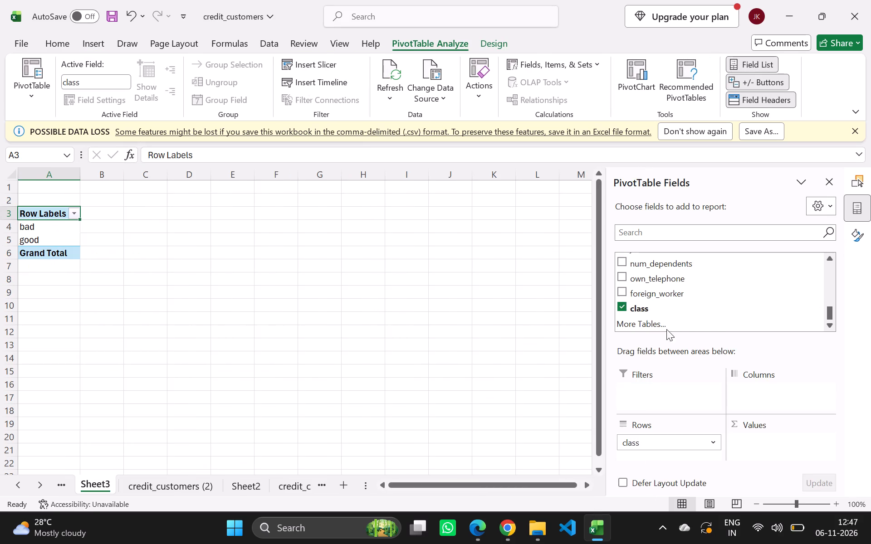
{"action": "scroll", "coordinate": [675, 301], "scroll_direction": "up", "scroll_amount": 5}
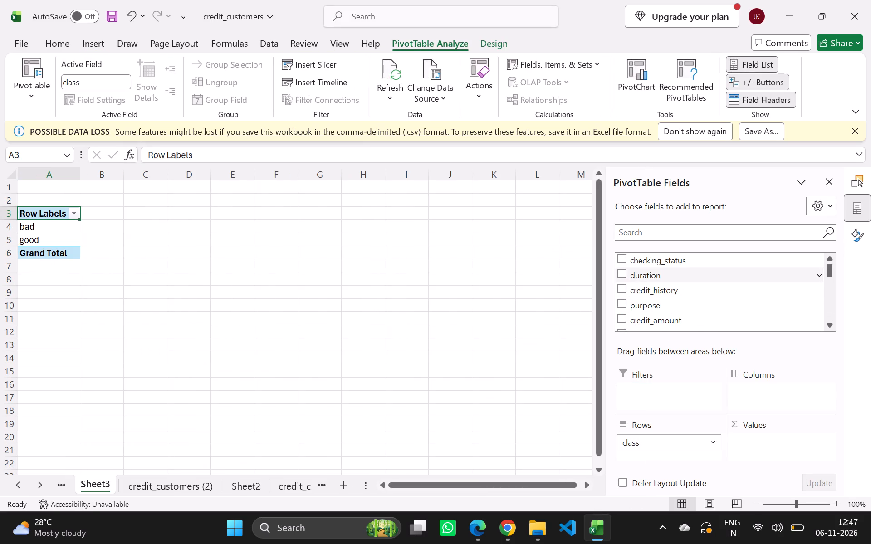
{"action": "left_click_drag", "start_coordinate": [660, 281], "coordinate": [766, 442]}
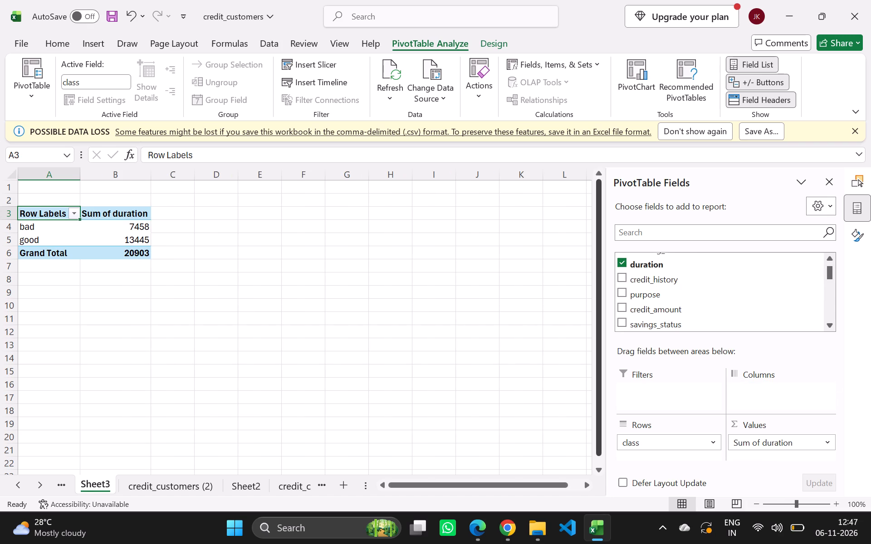
Summarize the PivotTable's duration values by Average instead of Sum.
{"action": "left_click", "coordinate": [119, 213]}
{"action": "left_click", "coordinate": [119, 192]}
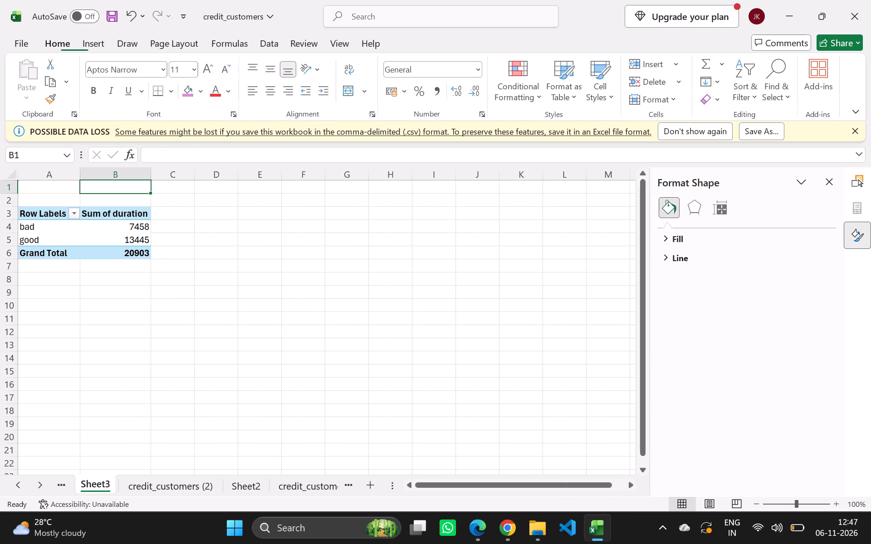
{"action": "left_click", "coordinate": [121, 219]}
{"action": "right_click", "coordinate": [121, 219]}
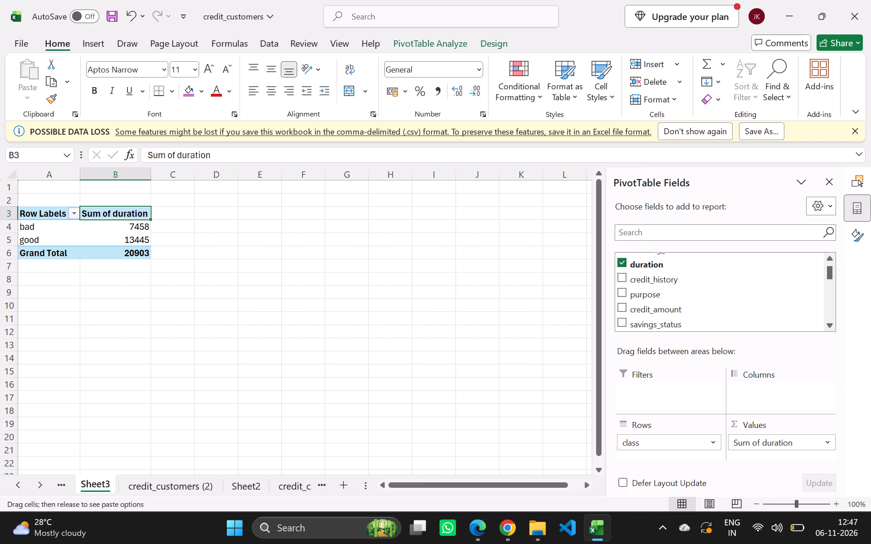
{"action": "right_click", "coordinate": [129, 215]}
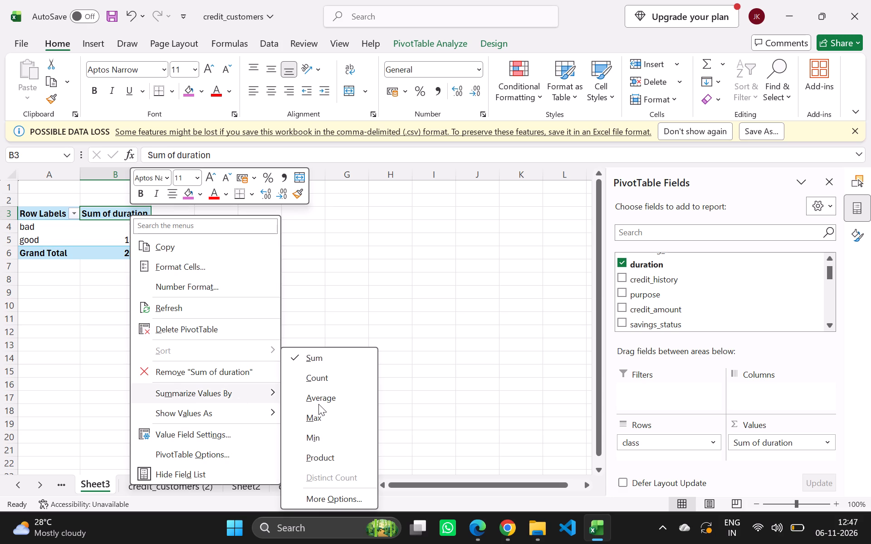
{"action": "left_click", "coordinate": [318, 404]}
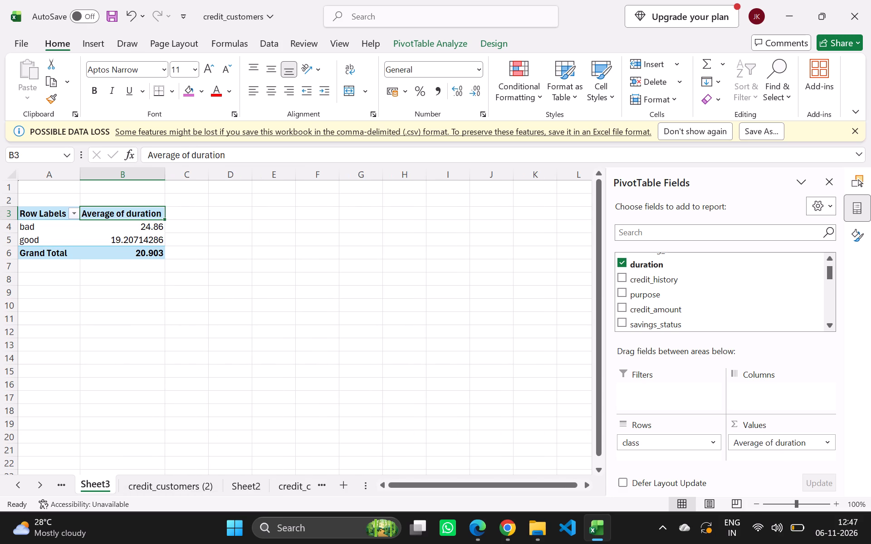
Insert a 3-D pie PivotChart of average duration by class and place it clear of the PivotTable.
{"action": "left_click", "coordinate": [97, 38]}
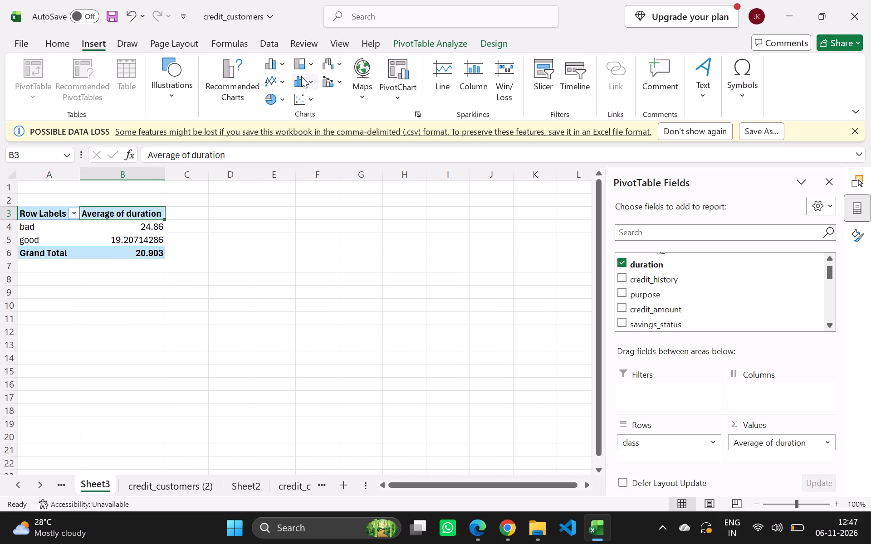
{"action": "left_click", "coordinate": [404, 76]}
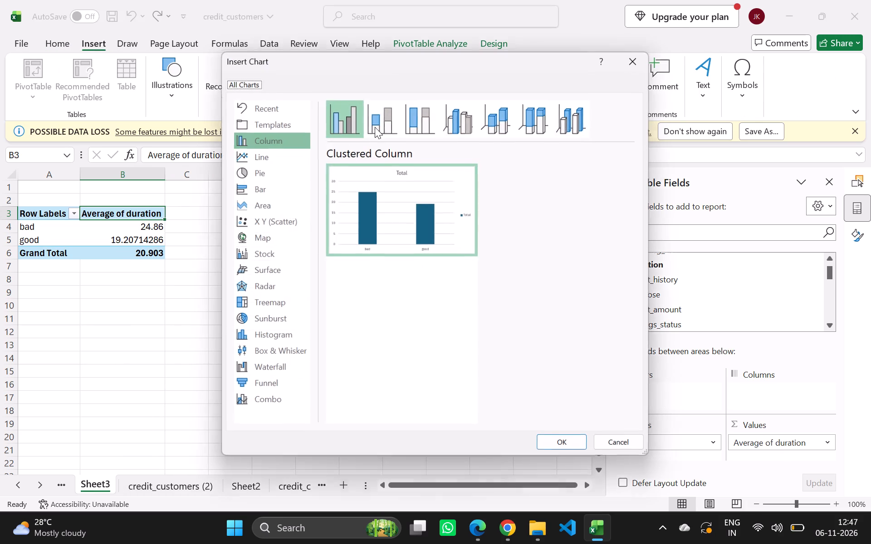
{"action": "left_click", "coordinate": [283, 172]}
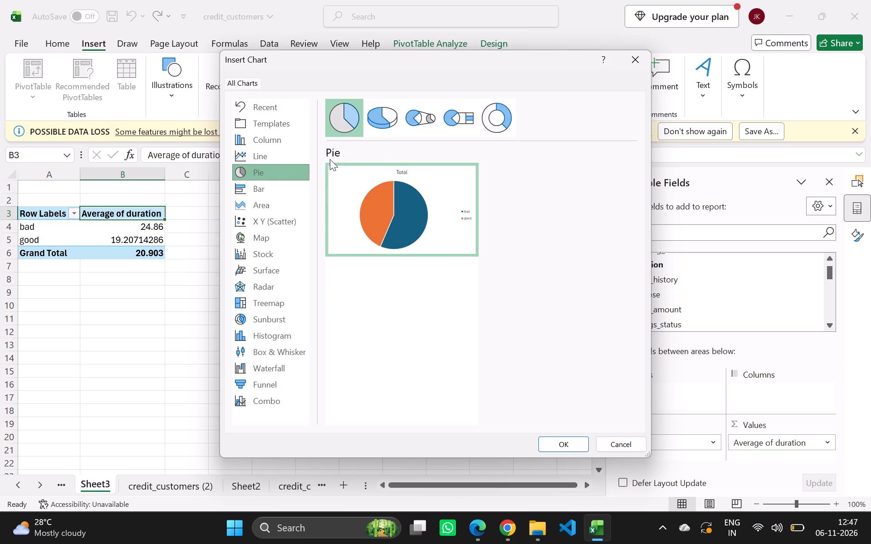
{"action": "left_click", "coordinate": [393, 111]}
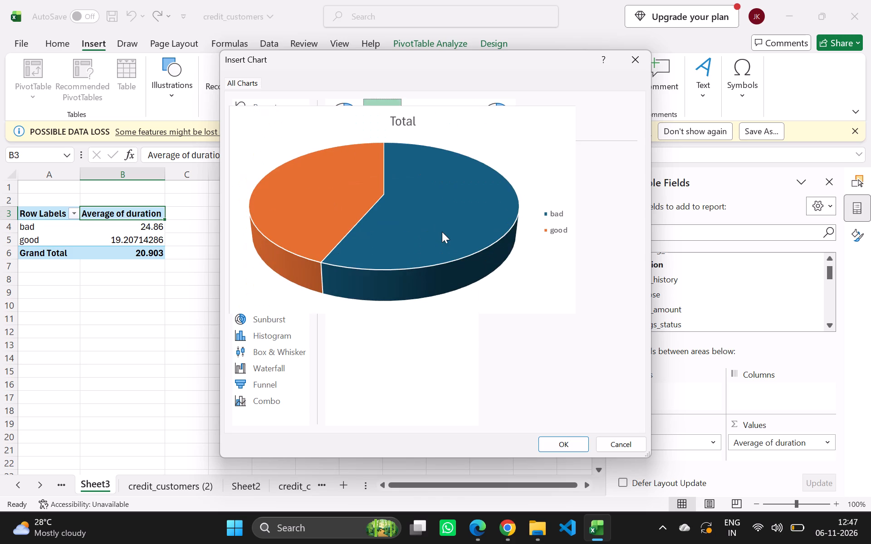
{"action": "left_click", "coordinate": [440, 231]}
{"action": "left_click", "coordinate": [546, 449]}
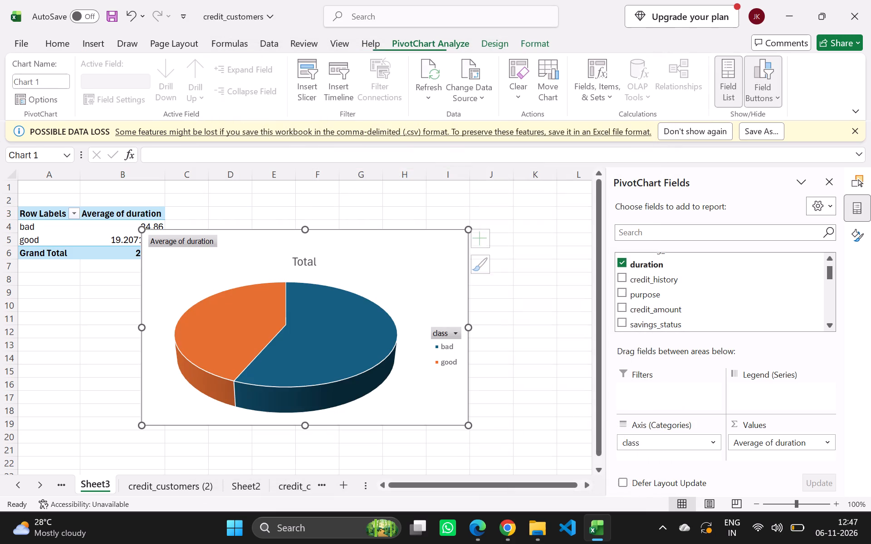
{"action": "left_click", "coordinate": [494, 47]}
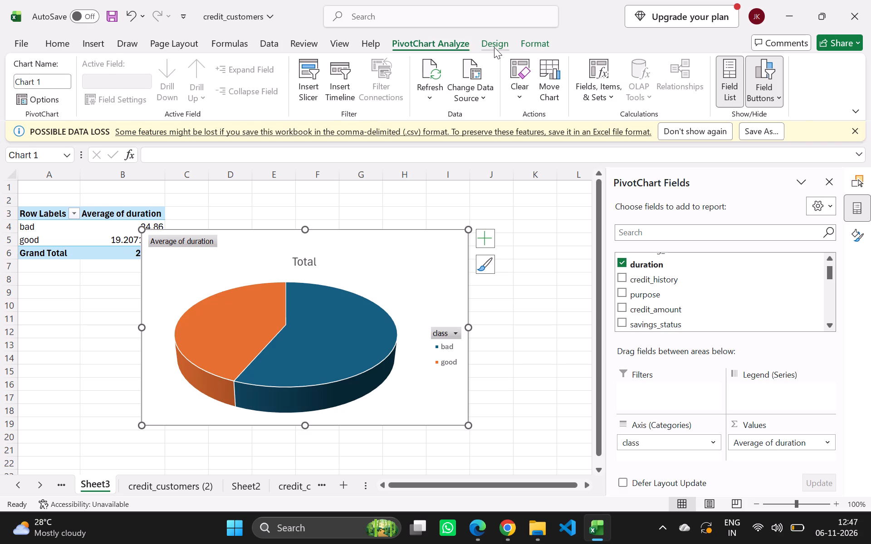
{"action": "left_click_drag", "start_coordinate": [328, 243], "coordinate": [400, 243]}
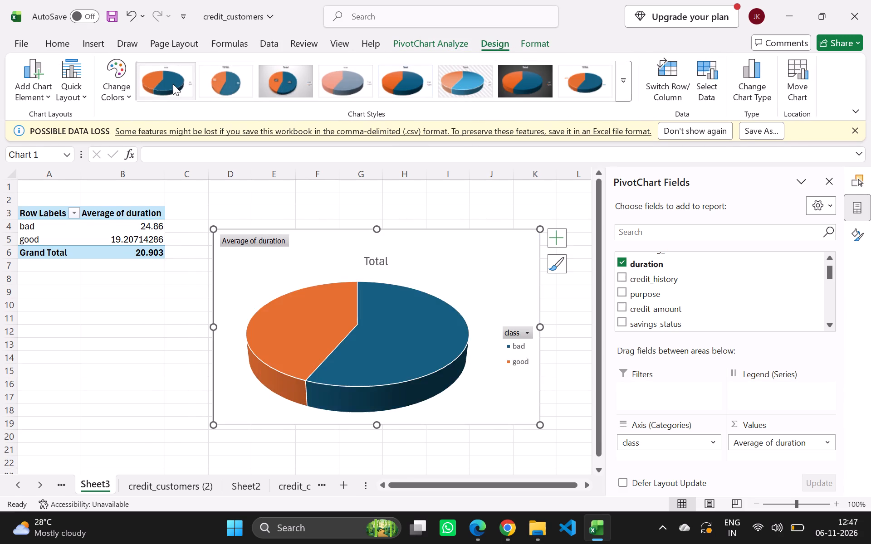
Try several chart styles on the pie PivotChart and apply the one with a light patterned background and white percentage labels.
{"action": "left_click", "coordinate": [281, 88]}
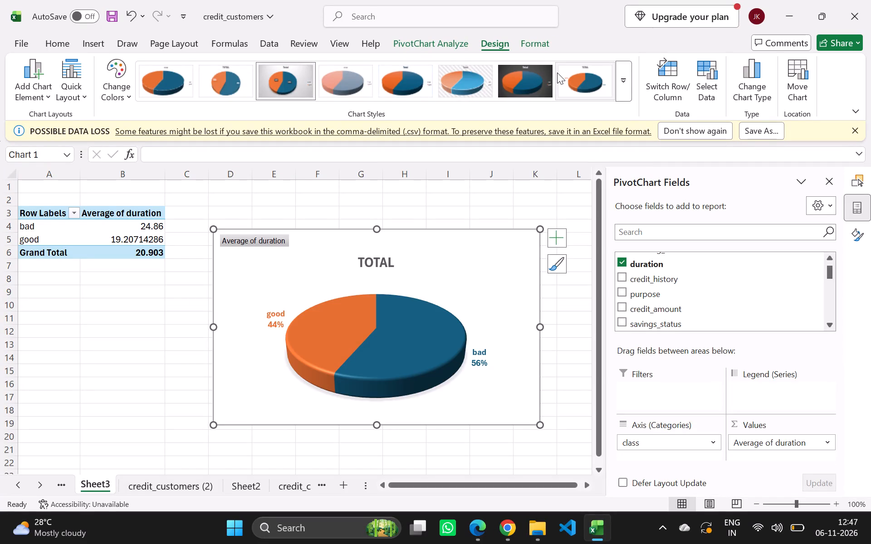
{"action": "left_click", "coordinate": [533, 69]}
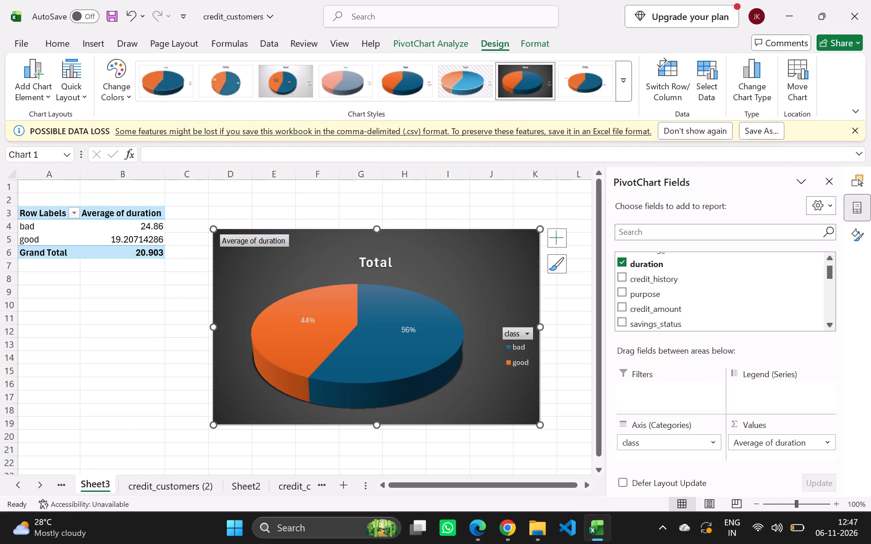
{"action": "left_click", "coordinate": [621, 84]}
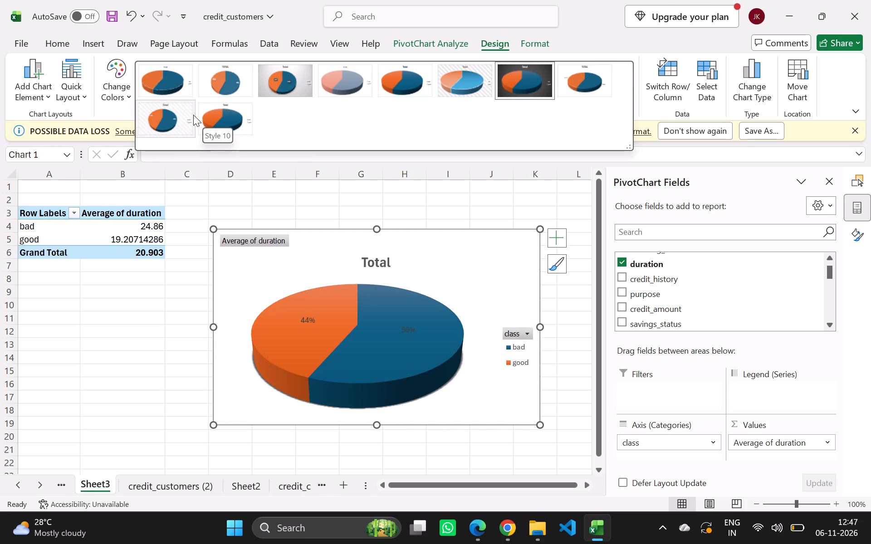
{"action": "left_click", "coordinate": [192, 115]}
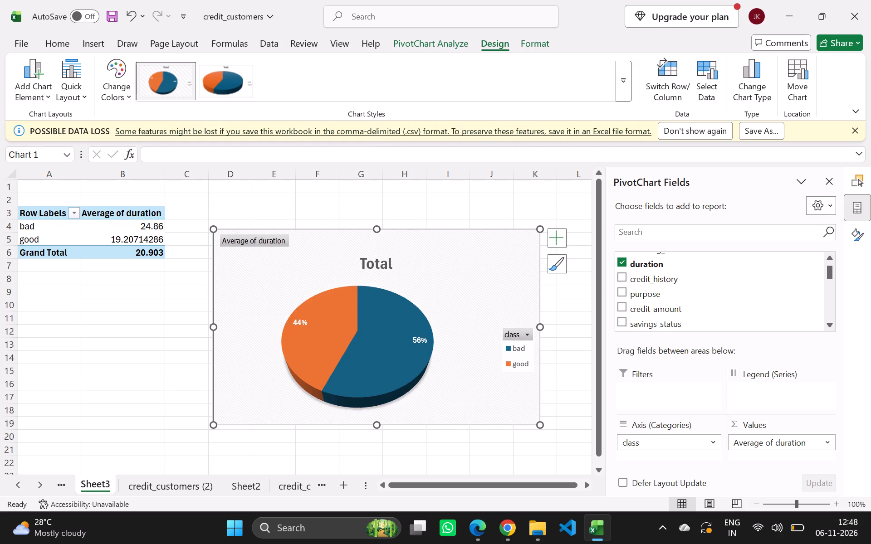
{"action": "left_click", "coordinate": [527, 42]}
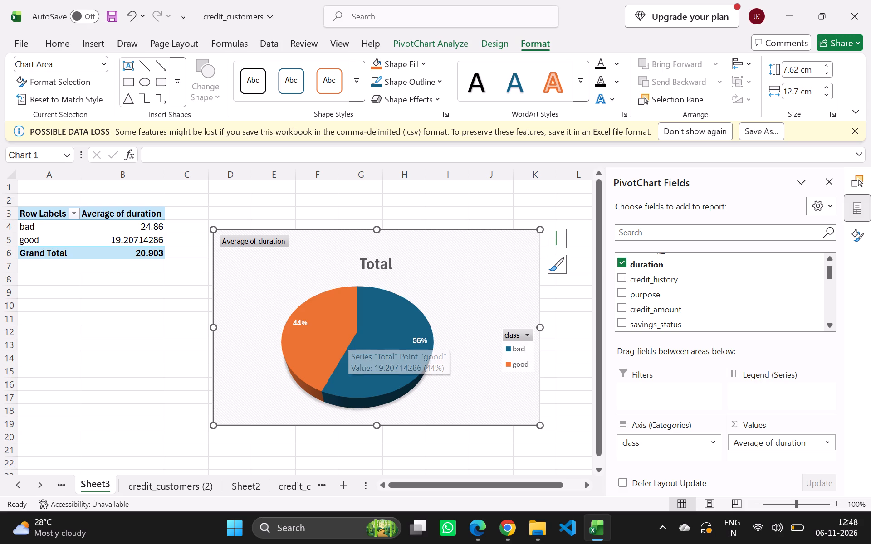
{"action": "left_click", "coordinate": [475, 533]}
{"action": "type", "text": "24."}
{"action": "type", "text": "86 for ba"}
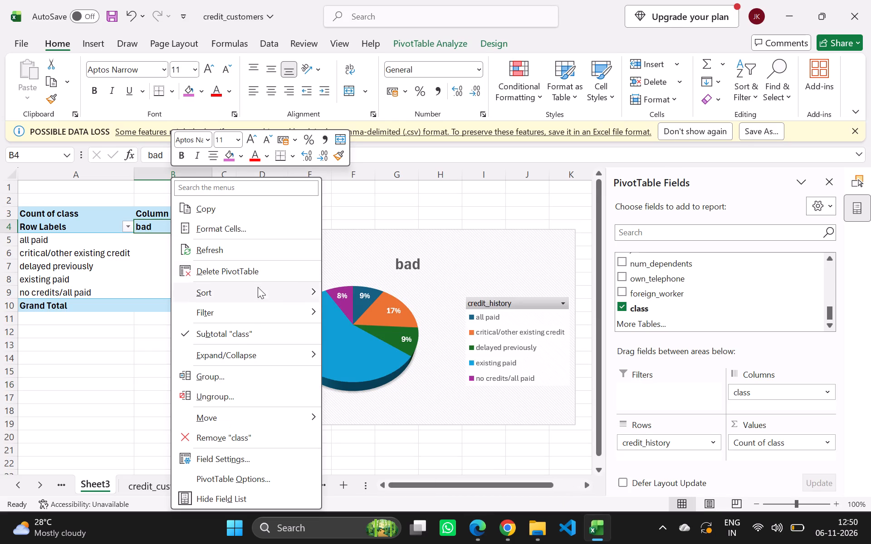
{"action": "left_click", "coordinate": [147, 213]}
{"action": "left_click", "coordinate": [161, 215]}
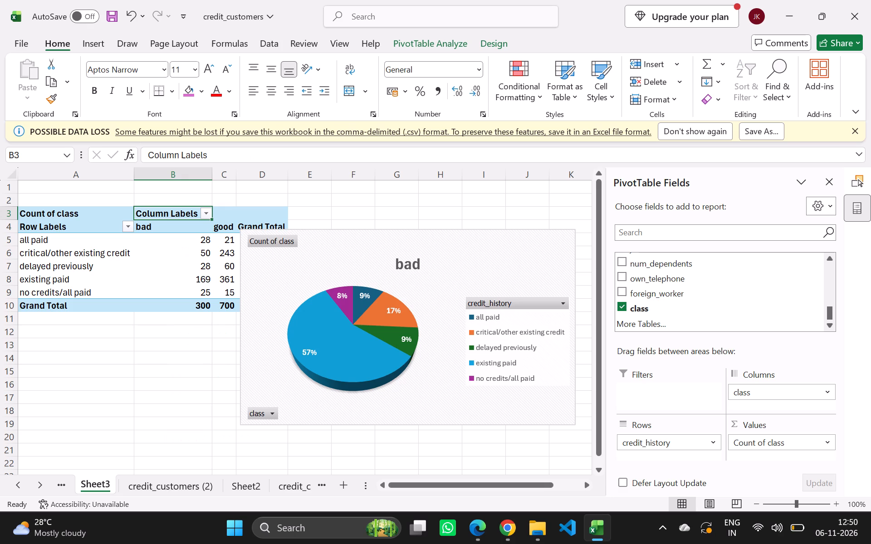
{"action": "left_click", "coordinate": [206, 210]}
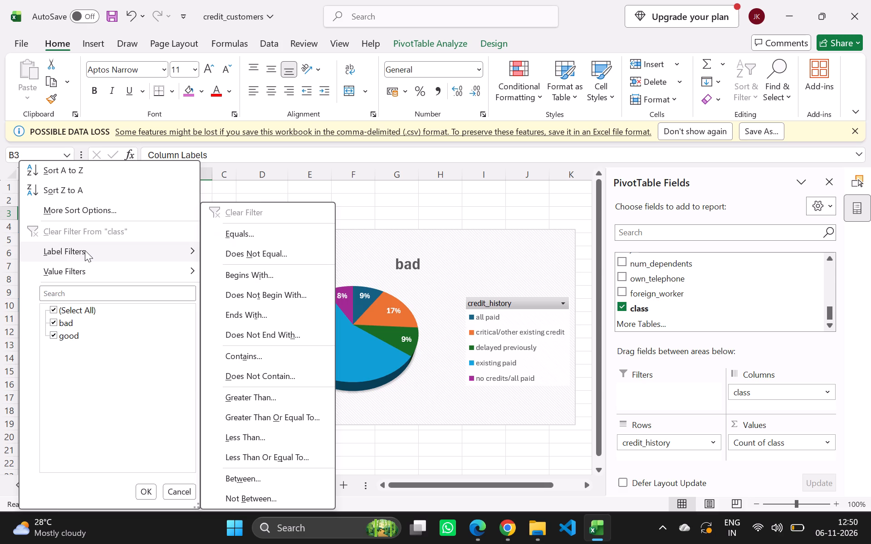
{"action": "left_click", "coordinate": [361, 194]}
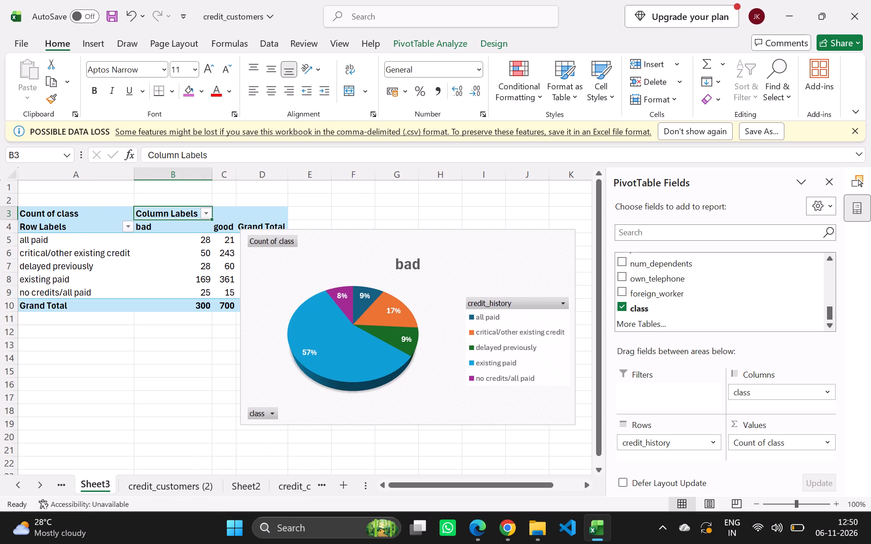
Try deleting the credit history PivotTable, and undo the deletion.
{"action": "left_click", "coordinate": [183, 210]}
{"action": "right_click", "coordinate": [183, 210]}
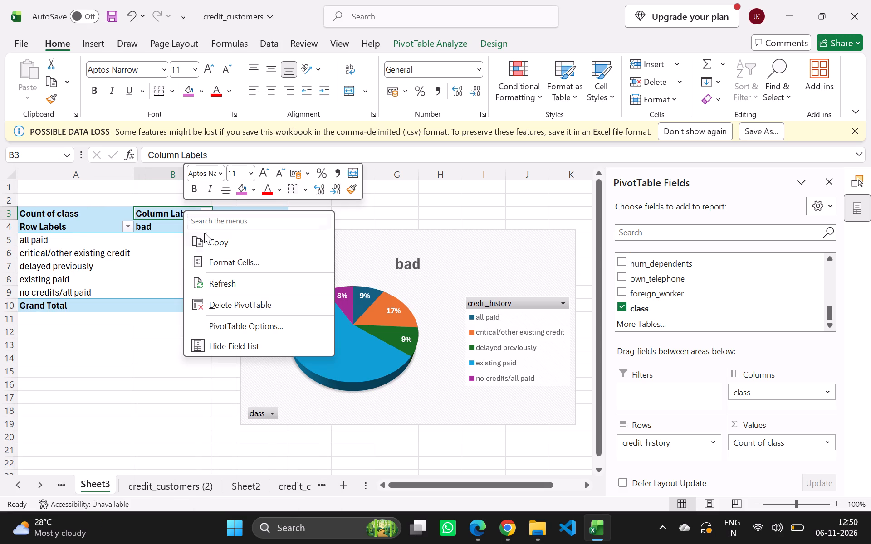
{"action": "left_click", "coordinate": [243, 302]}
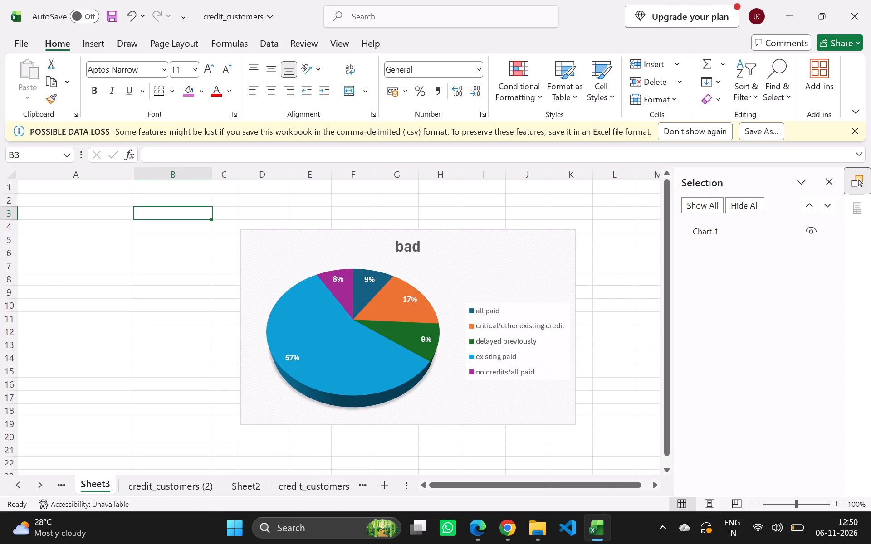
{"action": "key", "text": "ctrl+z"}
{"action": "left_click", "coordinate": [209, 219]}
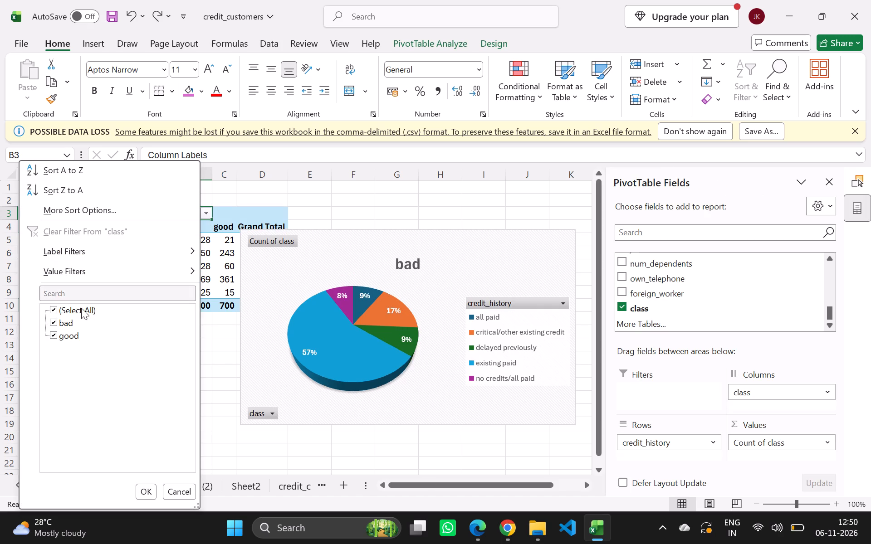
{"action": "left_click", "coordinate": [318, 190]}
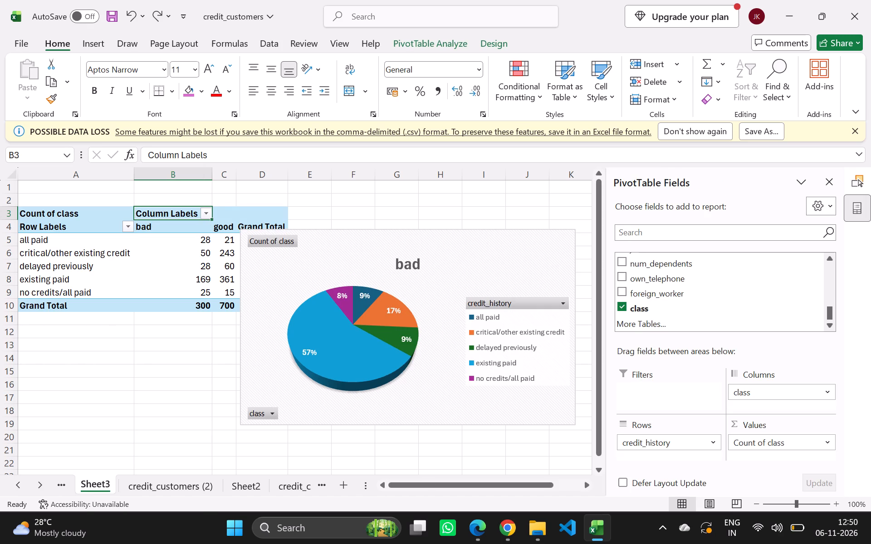
Move the credit history pie chart below the PivotTable so it no longer covers the Grand Total column.
{"action": "left_click", "coordinate": [271, 215]}
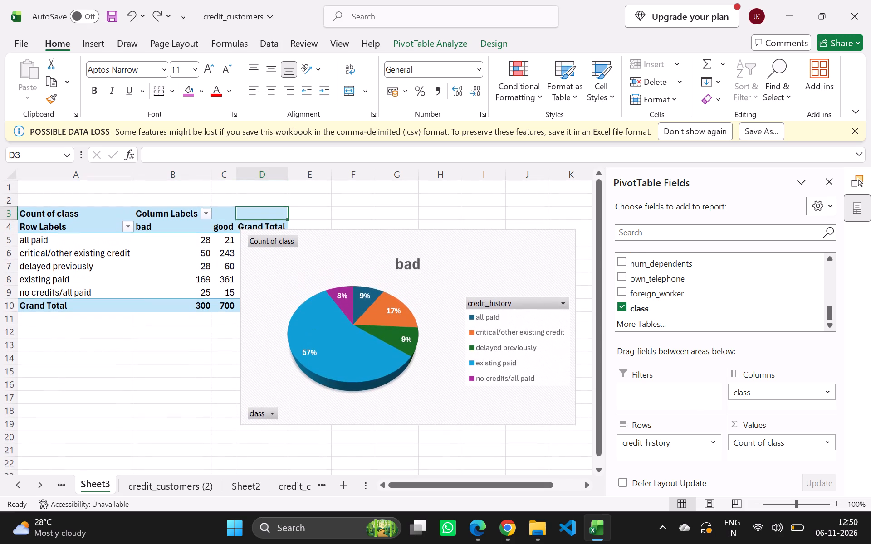
{"action": "left_click_drag", "start_coordinate": [422, 244], "coordinate": [426, 350]}
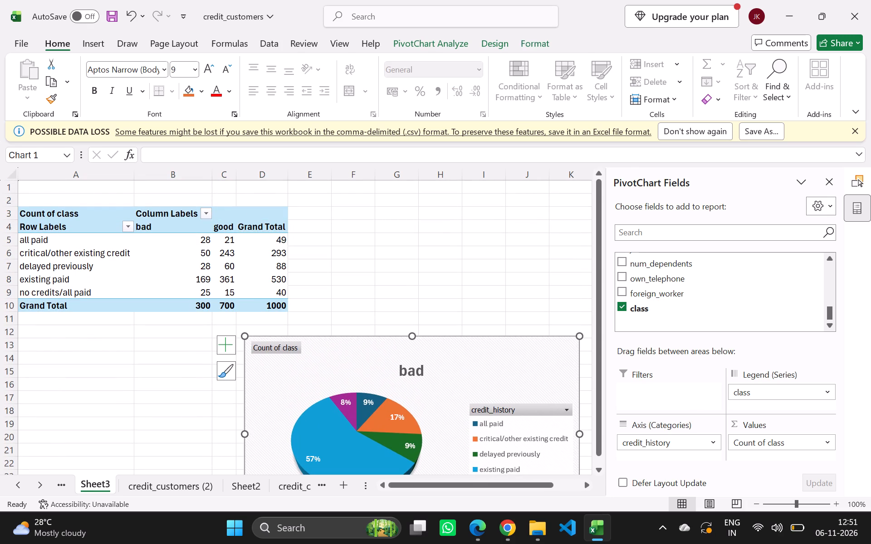
Examine the PivotTable's bad, good and Grand Total columns and the options available for the bad column header.
{"action": "left_click", "coordinate": [256, 228]}
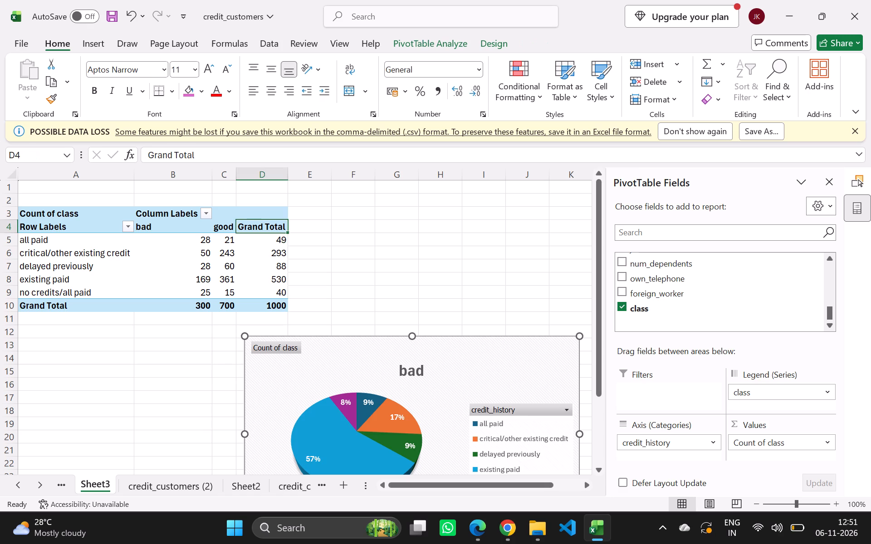
{"action": "left_click_drag", "start_coordinate": [200, 304], "coordinate": [223, 308]}
{"action": "left_click", "coordinate": [223, 308]}
{"action": "left_click", "coordinate": [269, 310]}
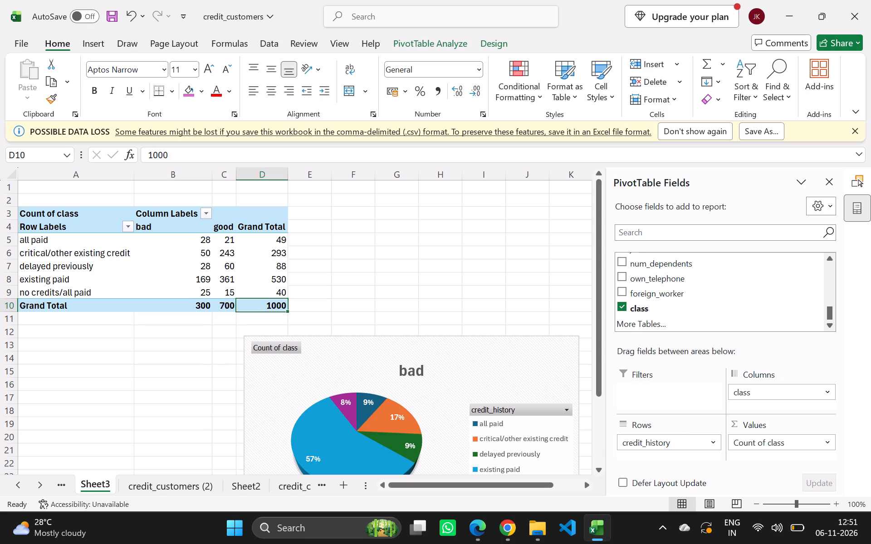
{"action": "left_click", "coordinate": [218, 241]}
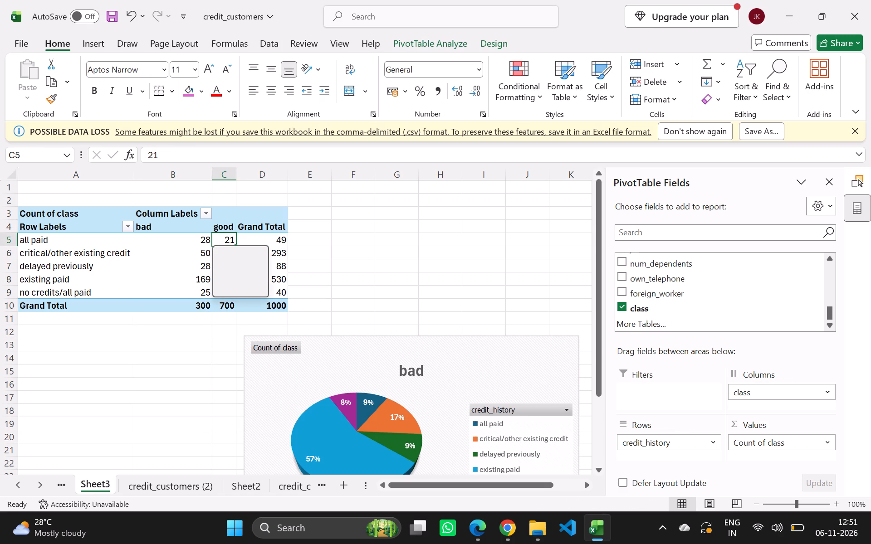
{"action": "left_click", "coordinate": [201, 241]}
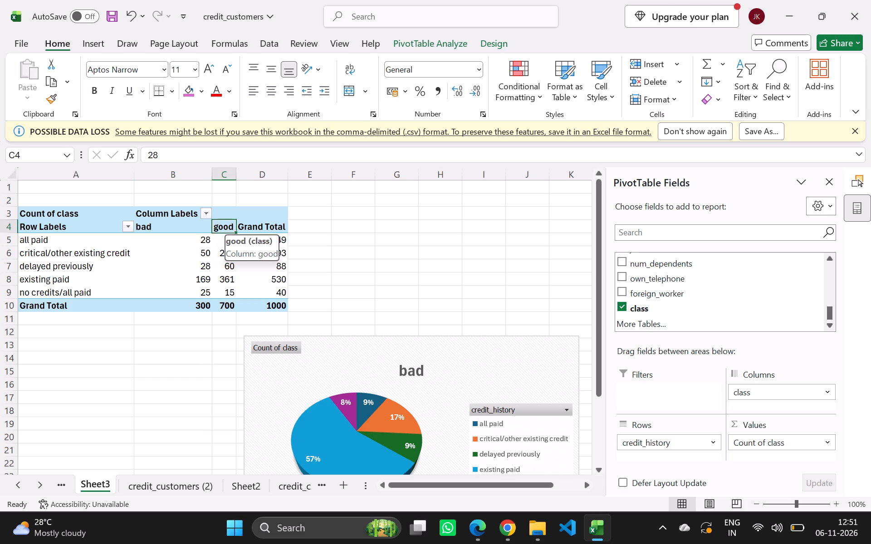
{"action": "left_click", "coordinate": [230, 230]}
{"action": "left_click", "coordinate": [157, 228]}
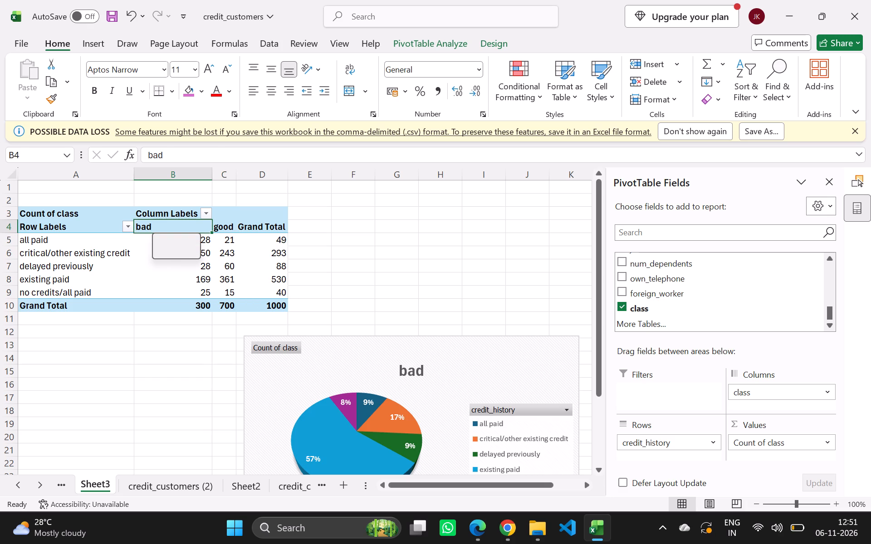
{"action": "left_click", "coordinate": [157, 228]}
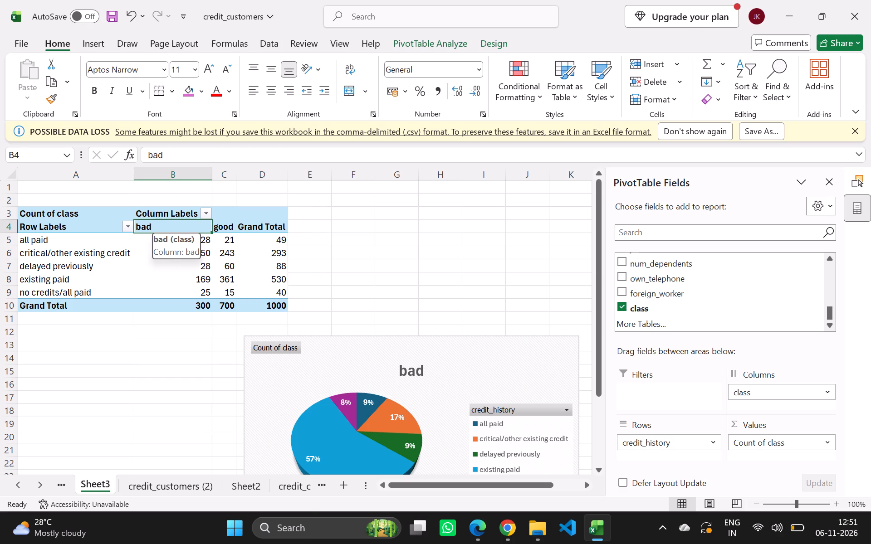
{"action": "right_click", "coordinate": [160, 228]}
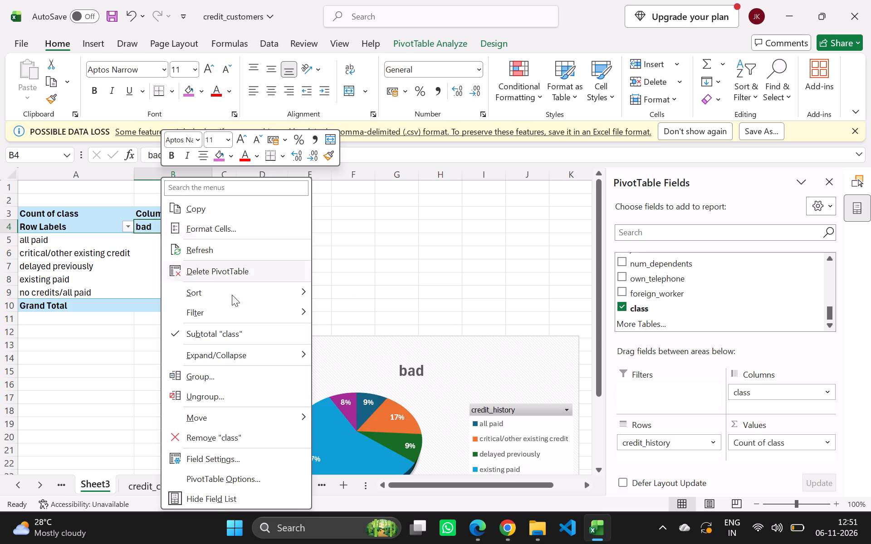
{"action": "scroll", "coordinate": [228, 488], "scroll_direction": "down", "scroll_amount": 2}
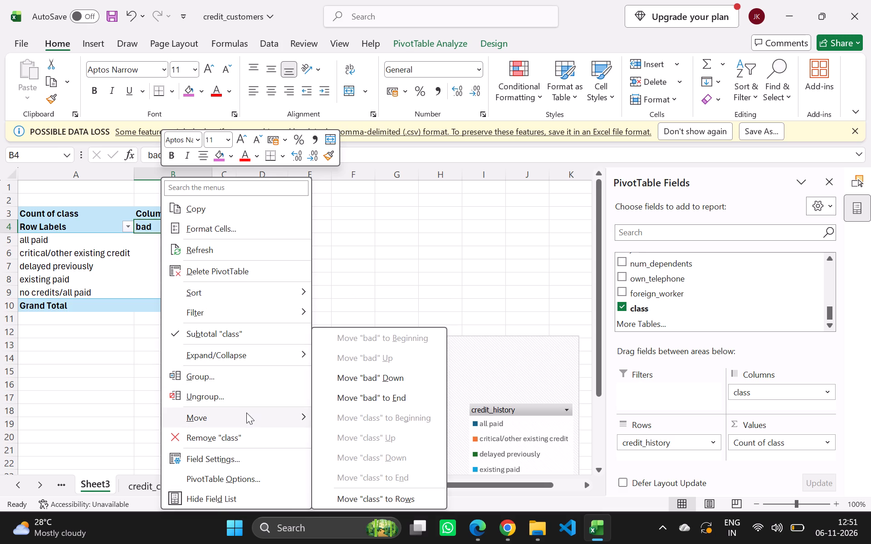
{"action": "left_click", "coordinate": [388, 305]}
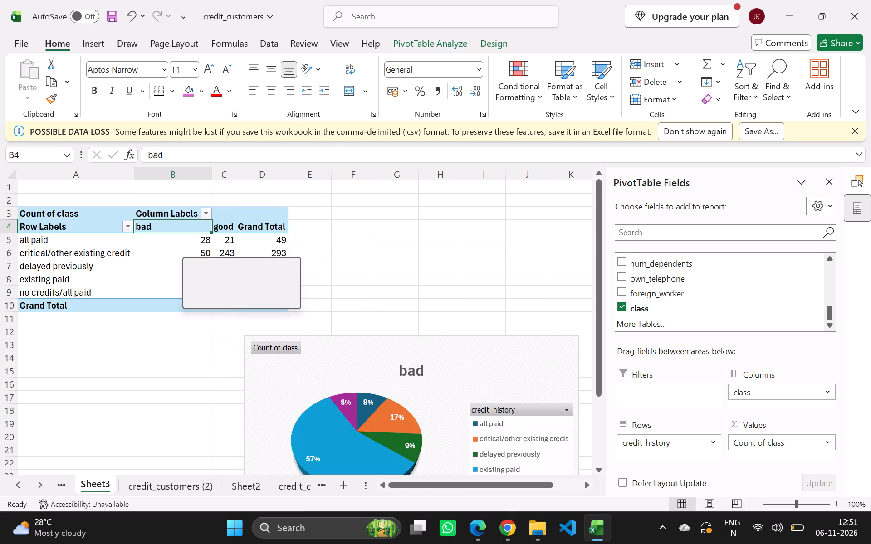
Reread ChatGPT's Step 8 expected table in Edge, and check the Count of class field's options in the Excel PivotTable.
{"action": "left_click", "coordinate": [504, 529]}
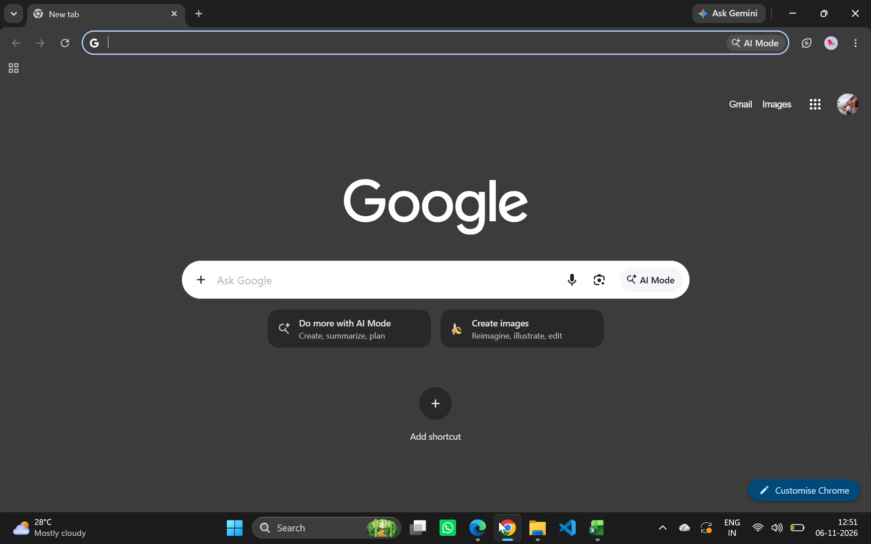
{"action": "left_click", "coordinate": [471, 525]}
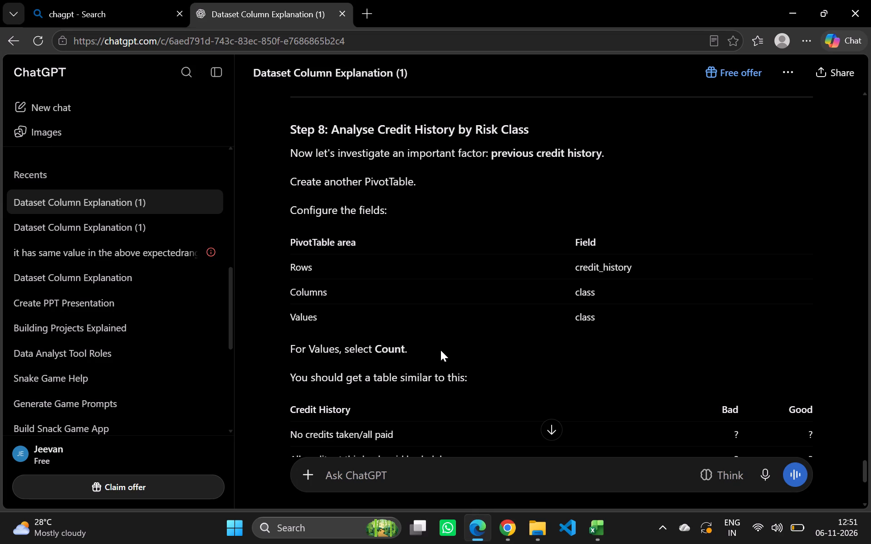
{"action": "scroll", "coordinate": [528, 403], "scroll_direction": "down", "scroll_amount": 1}
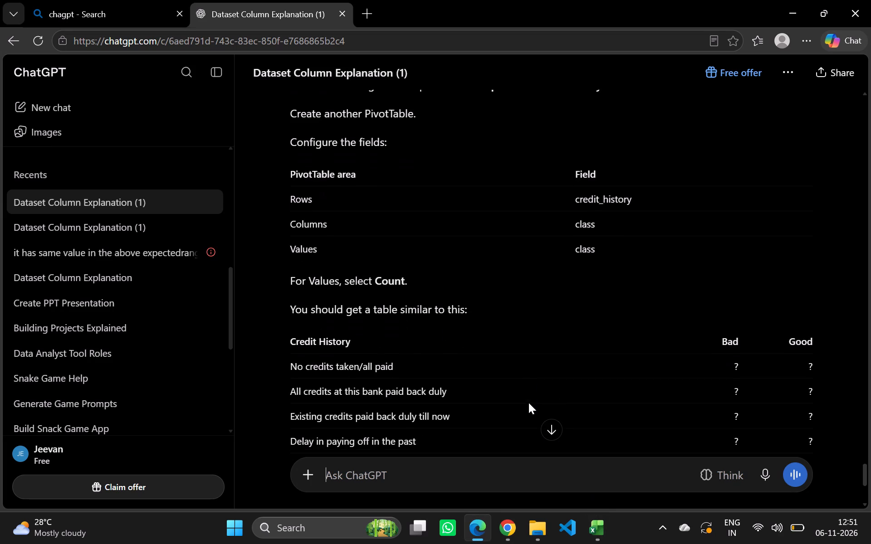
{"action": "scroll", "coordinate": [528, 403], "scroll_direction": "down", "scroll_amount": 1}
{"action": "left_click", "coordinate": [593, 534]}
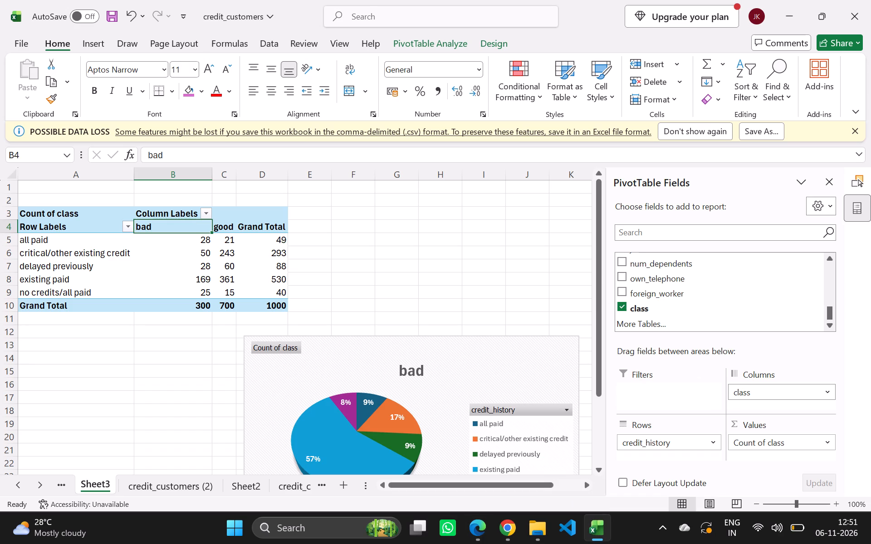
{"action": "left_click", "coordinate": [774, 439]}
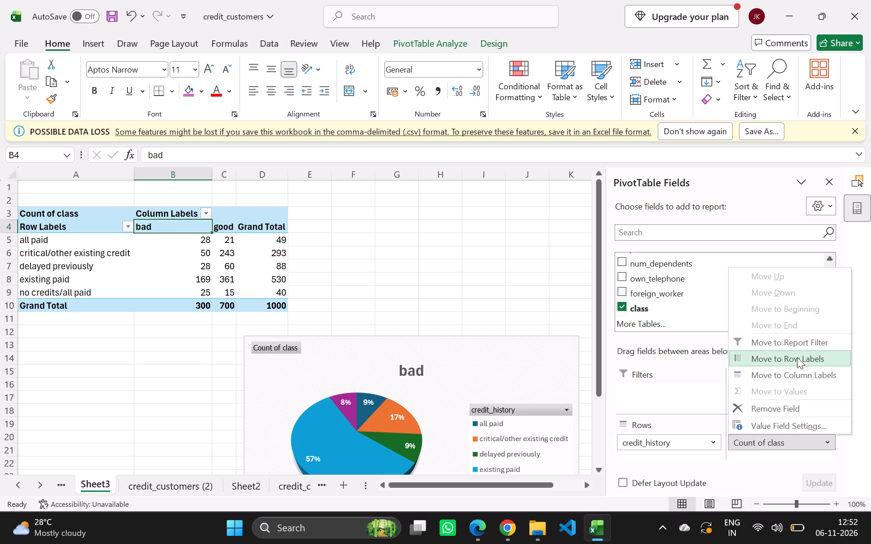
{"action": "left_click", "coordinate": [683, 398]}
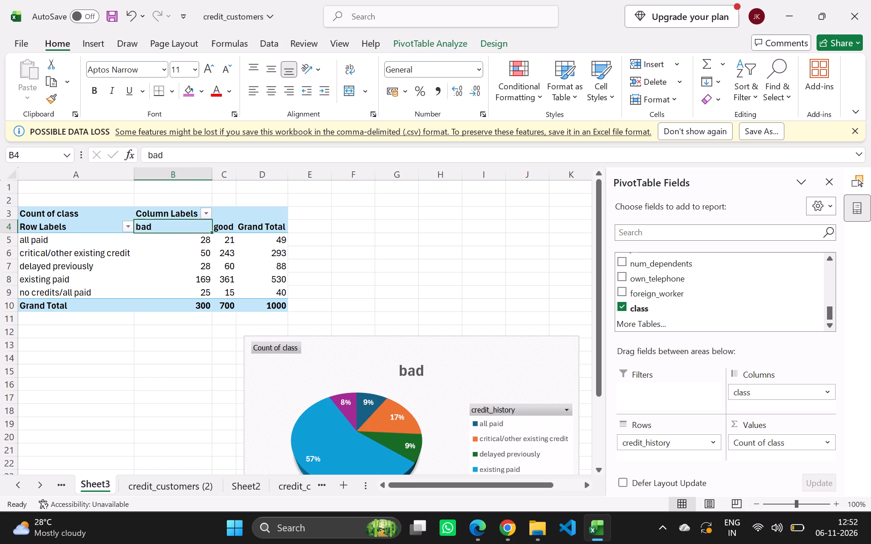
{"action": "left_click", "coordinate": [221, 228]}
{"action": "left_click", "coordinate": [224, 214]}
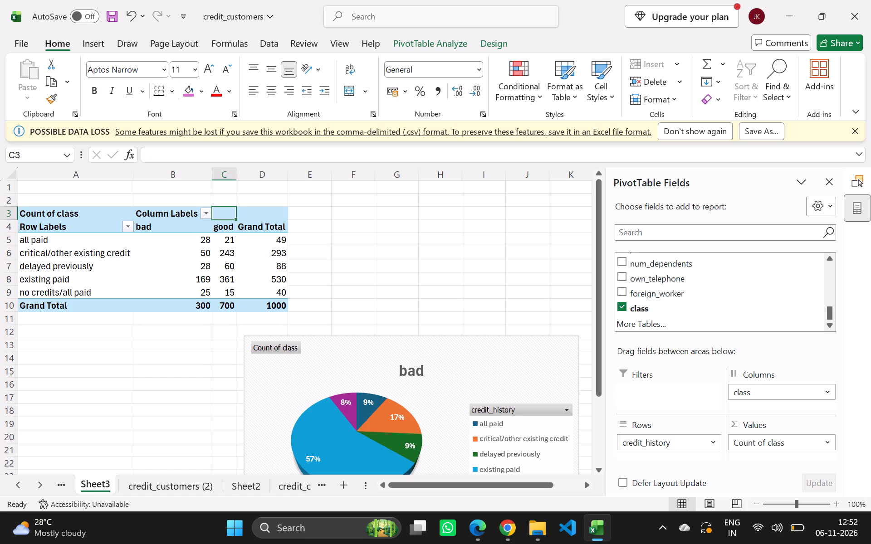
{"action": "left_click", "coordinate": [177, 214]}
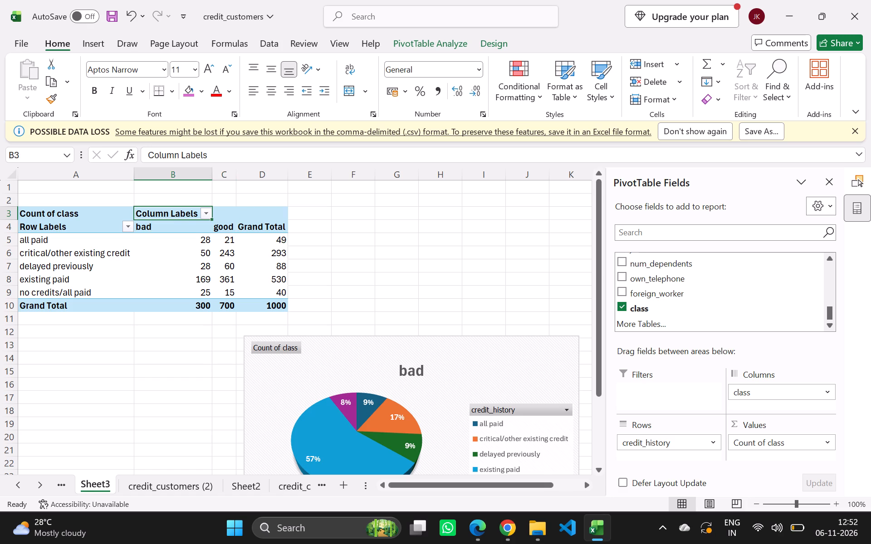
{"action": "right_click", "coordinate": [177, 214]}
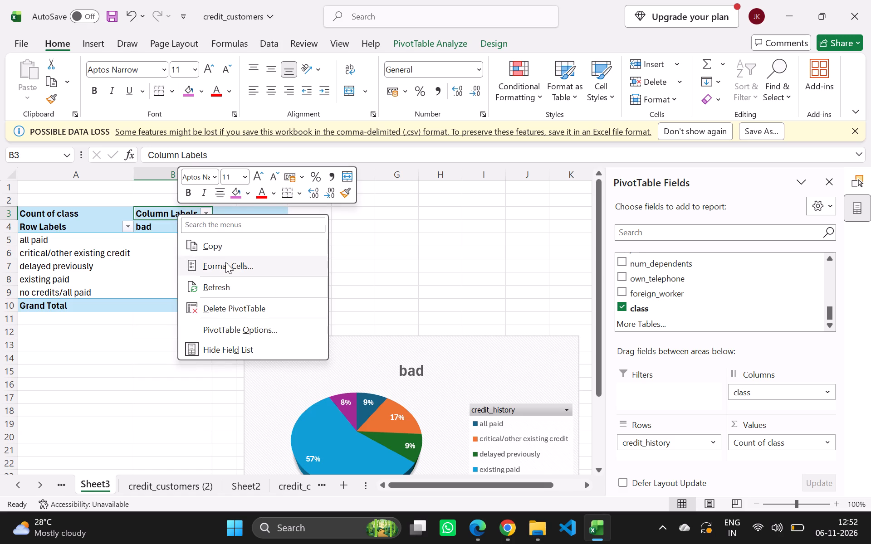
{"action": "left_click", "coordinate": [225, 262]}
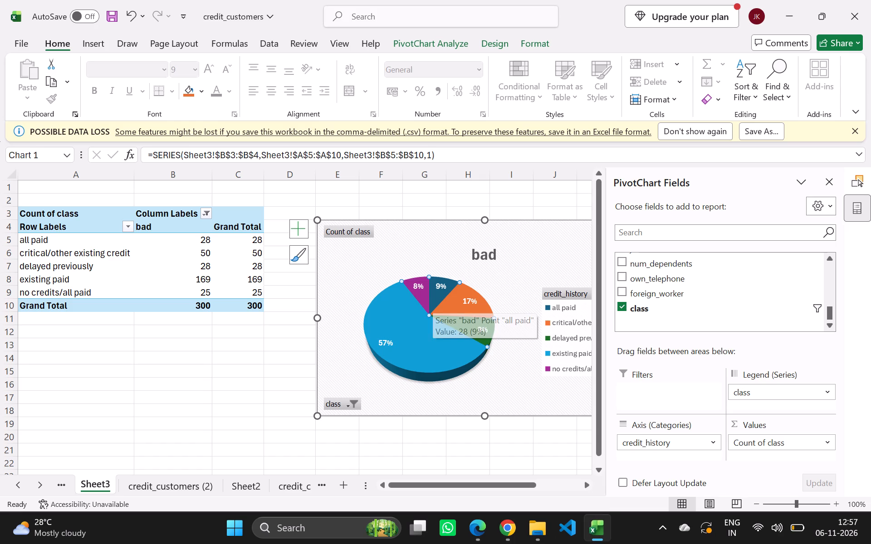
Shift the pie slightly lower within its chart area and pull all its slices apart into an exploded pie.
{"action": "left_click_drag", "start_coordinate": [409, 311], "coordinate": [352, 373]}
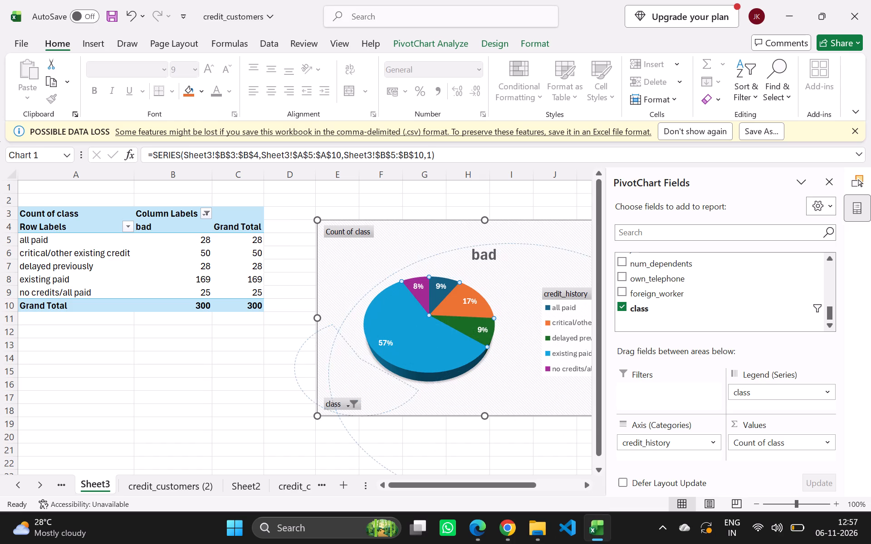
{"action": "left_click_drag", "start_coordinate": [352, 373], "coordinate": [338, 321]}
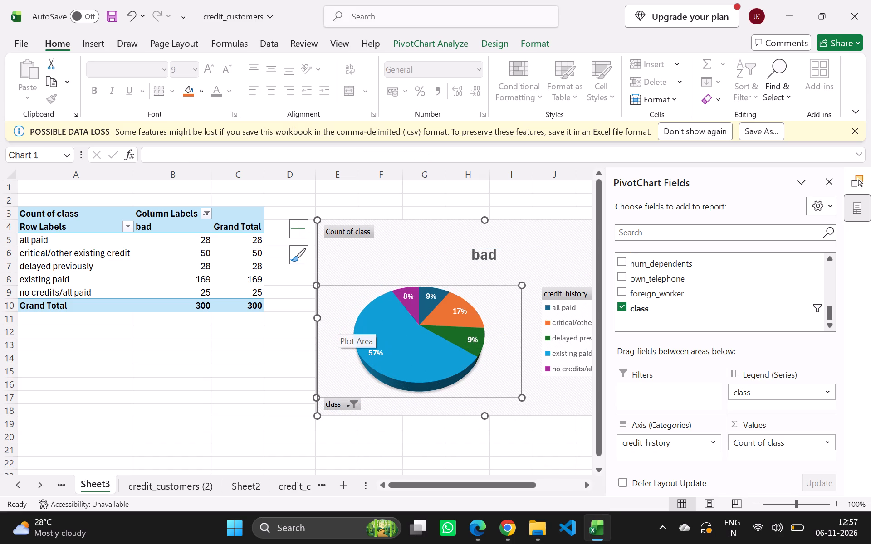
{"action": "left_click_drag", "start_coordinate": [426, 318], "coordinate": [460, 296]}
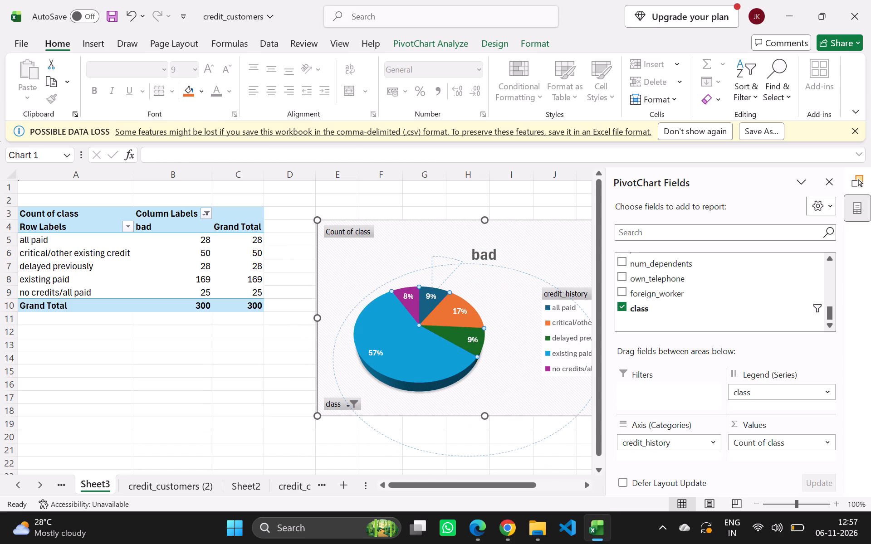
{"action": "left_click_drag", "start_coordinate": [460, 296], "coordinate": [423, 310]}
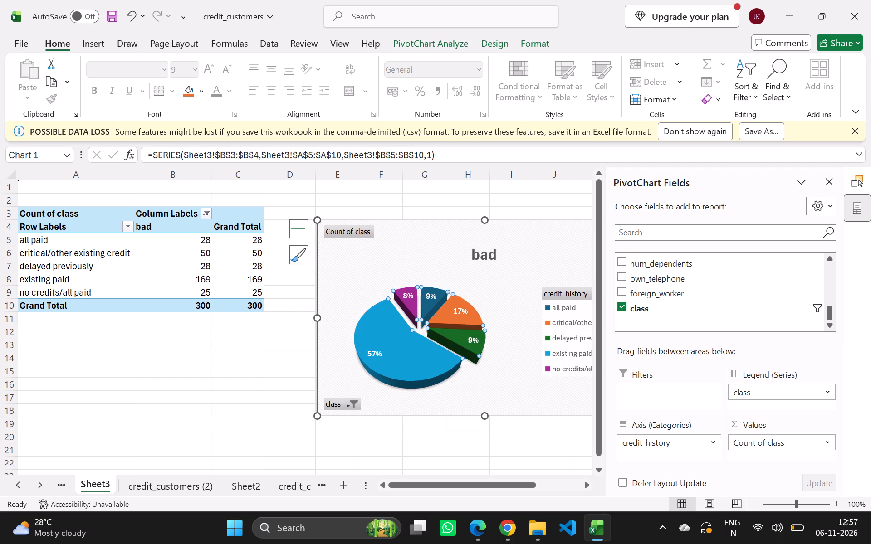
{"action": "left_click", "coordinate": [446, 356]}
Move the bad-credit pie chart closer to the PivotTable, with its upper-left corner in about cell D4.
{"action": "left_click_drag", "start_coordinate": [422, 227], "coordinate": [381, 241]}
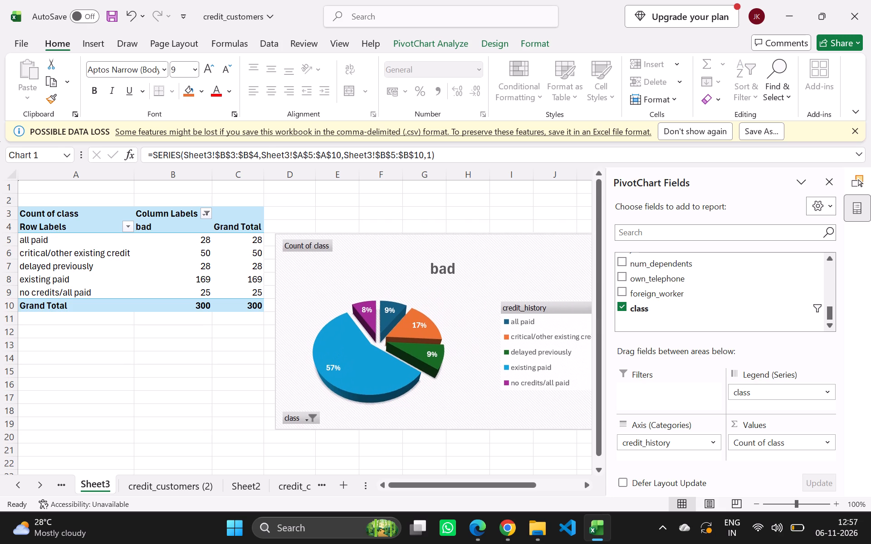
{"action": "left_click_drag", "start_coordinate": [381, 241], "coordinate": [375, 233]}
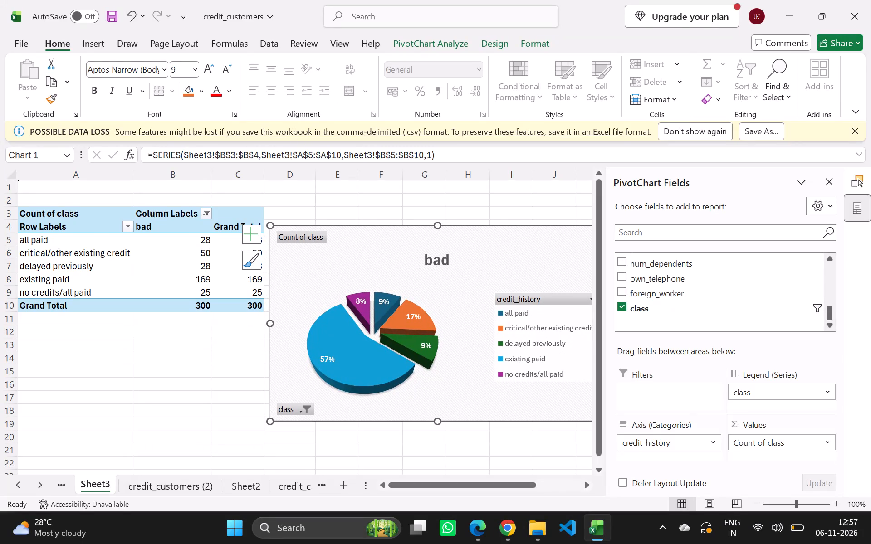
Reset the PivotTable's column label filter on class to include all values, both bad and good.
{"action": "left_click", "coordinate": [205, 218]}
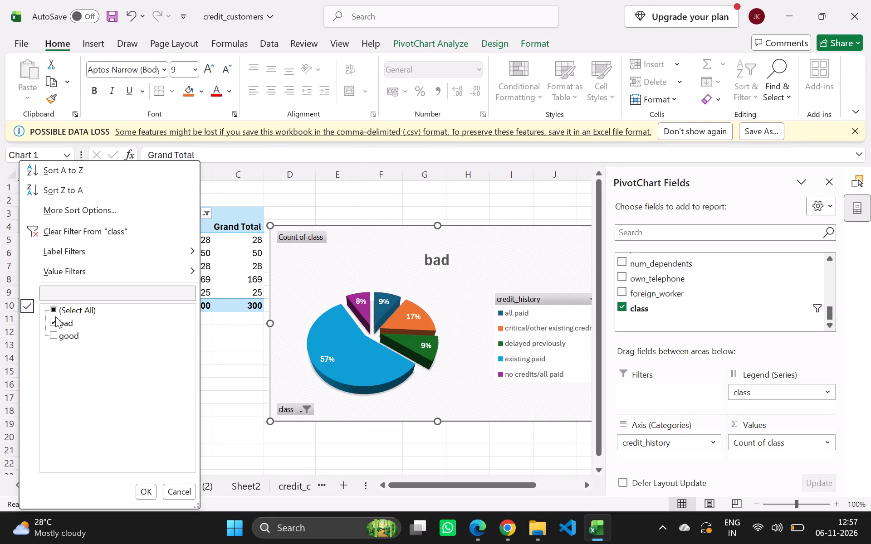
{"action": "left_click", "coordinate": [52, 310]}
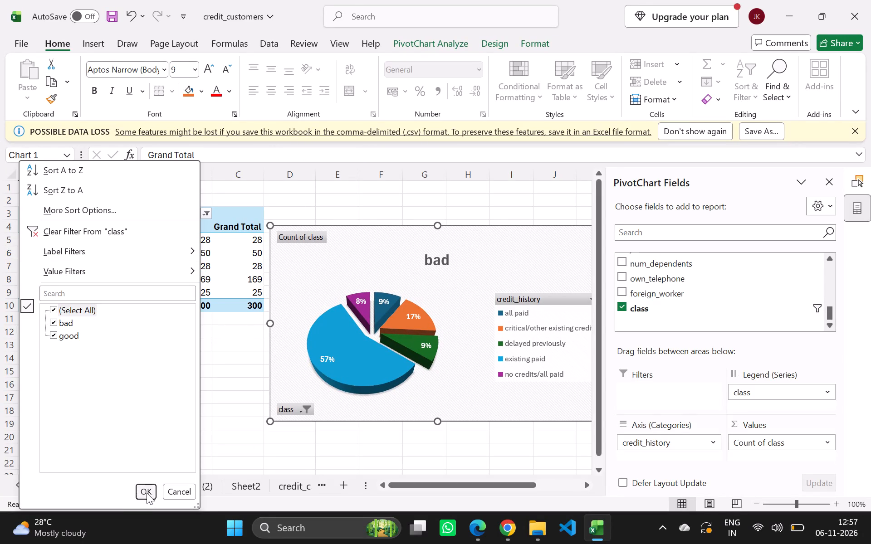
{"action": "left_click", "coordinate": [147, 493]}
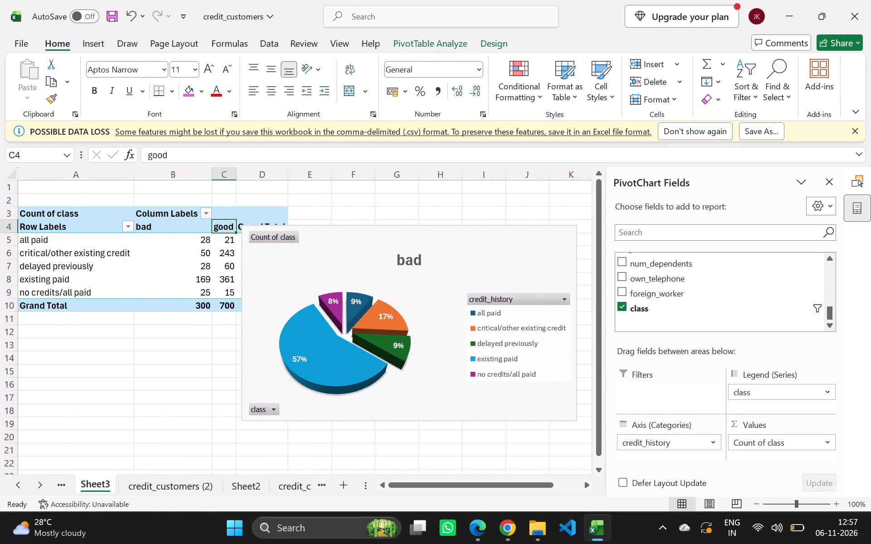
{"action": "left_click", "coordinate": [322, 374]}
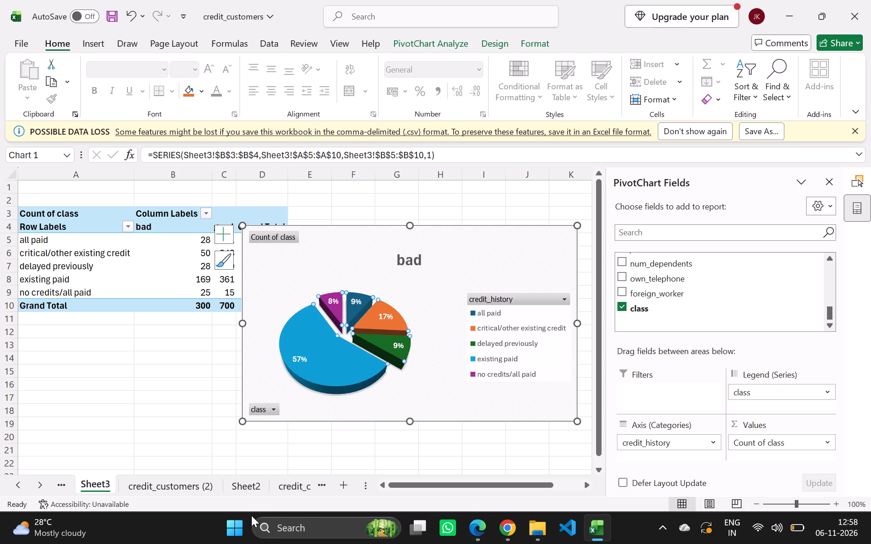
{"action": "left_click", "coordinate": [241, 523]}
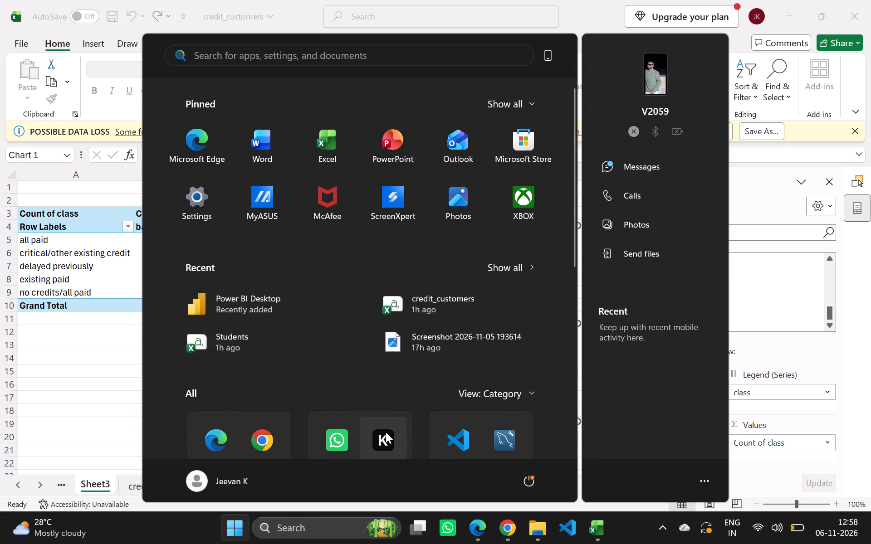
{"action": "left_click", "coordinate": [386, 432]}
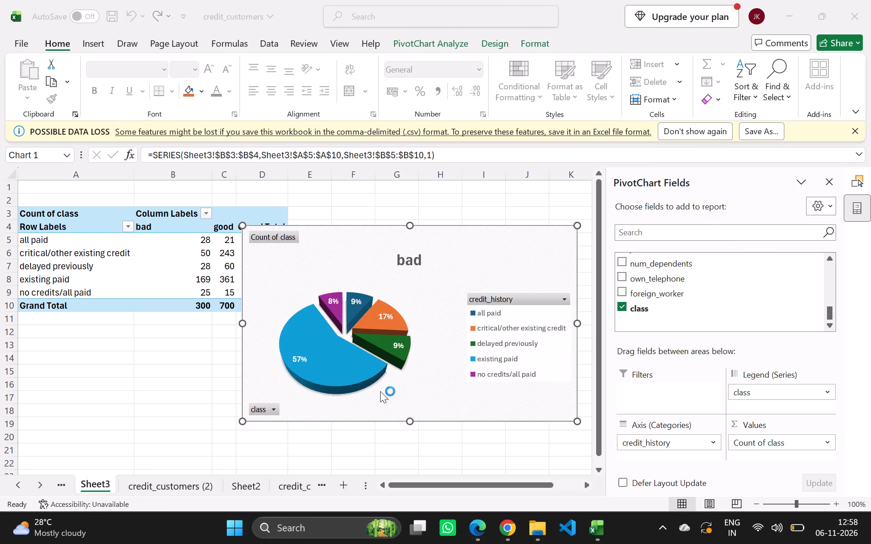
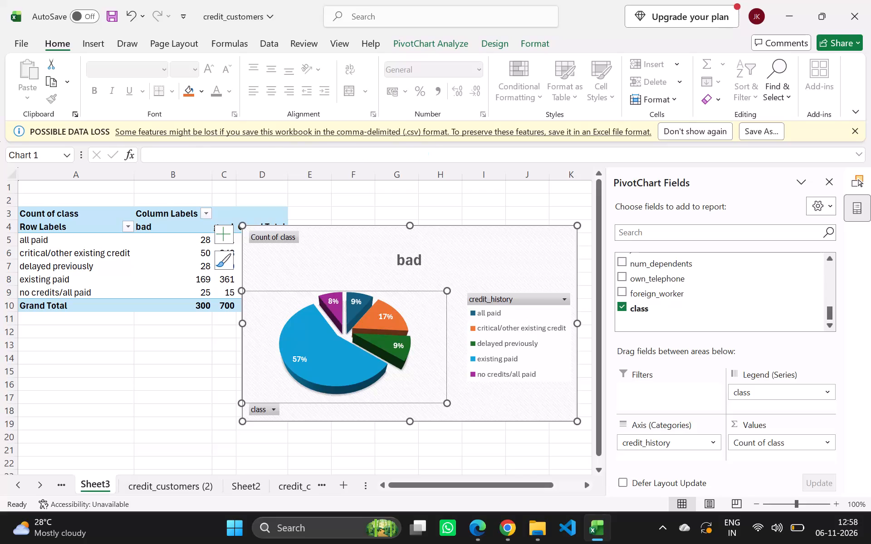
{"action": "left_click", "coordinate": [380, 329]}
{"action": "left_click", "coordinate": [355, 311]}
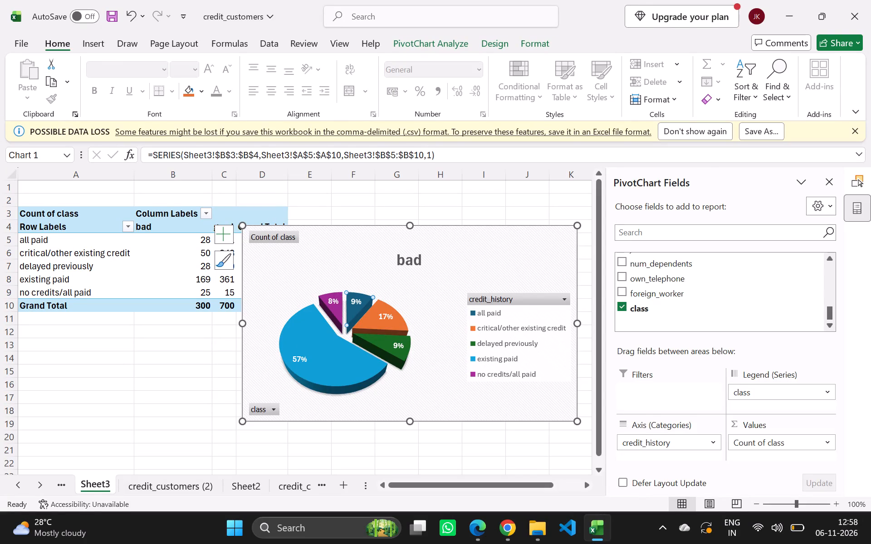
Close the credit_customers workbook, saving its changes as a .csv file in Downloads.
{"action": "left_click", "coordinate": [870, 0]}
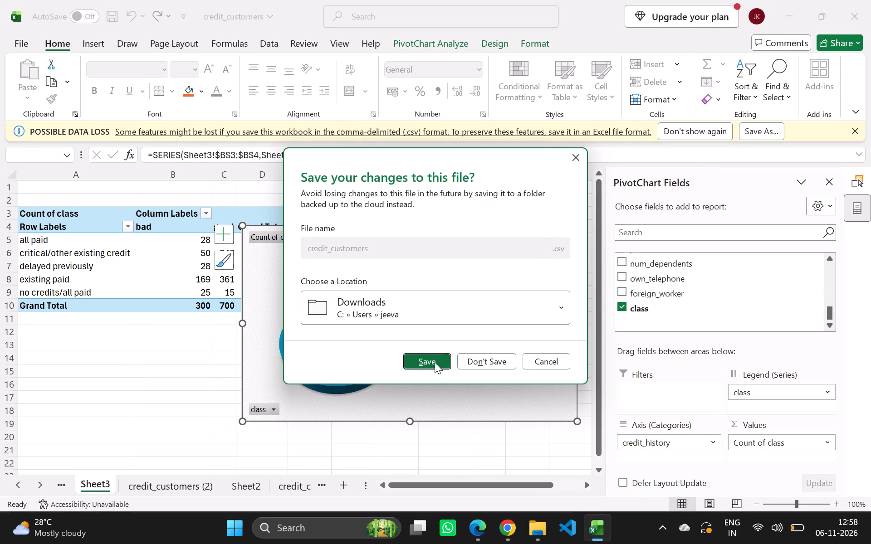
{"action": "left_click", "coordinate": [434, 363]}
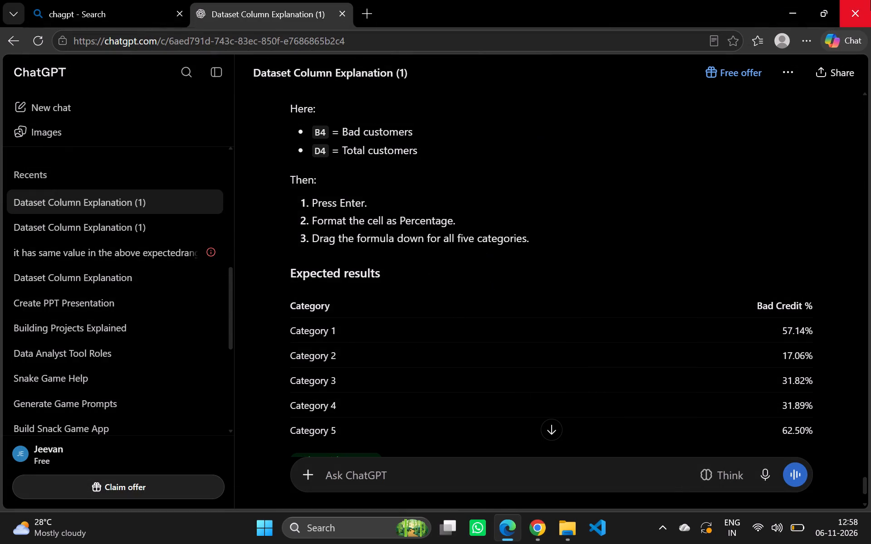
Close the ChatGPT browser window, the Chrome window and the Downloads folder window to clear the desktop.
{"action": "triple_click", "coordinate": [870, 0]}
{"action": "triple_click", "coordinate": [870, 0]}
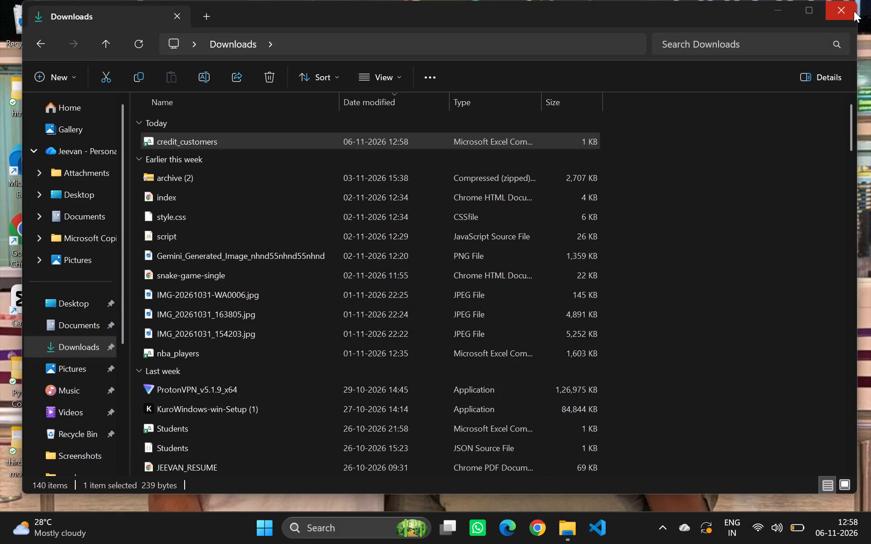
{"action": "left_click", "coordinate": [854, 11]}
Open the Windows Start menu and choose an entry from it.
{"action": "left_click", "coordinate": [257, 527]}
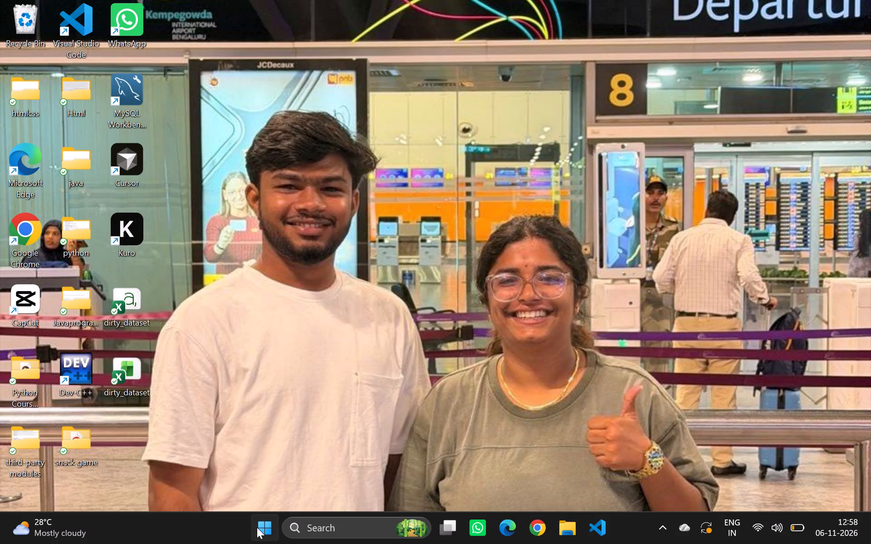
{"action": "left_click", "coordinate": [379, 438]}
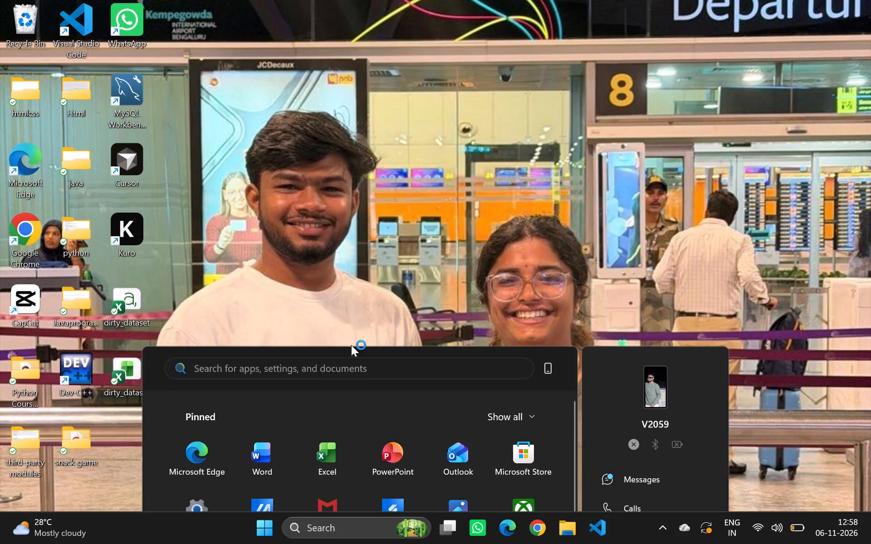